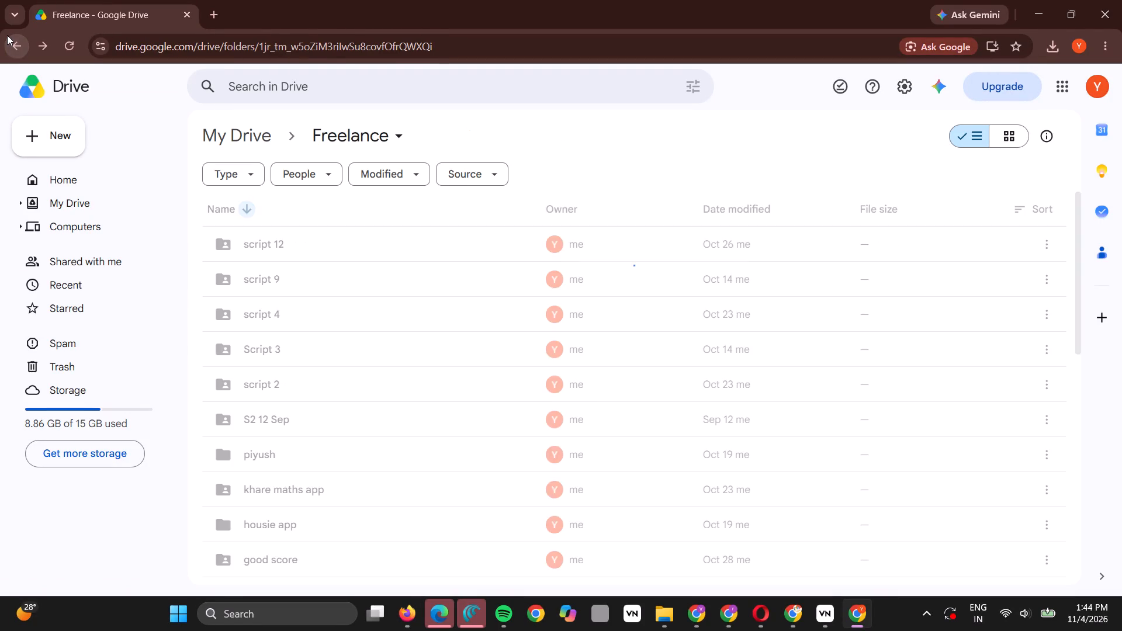
# Create a new folder named "4 nov 1" inside the Freelance folder.
pyautogui.scroll(-6, 334, 378)
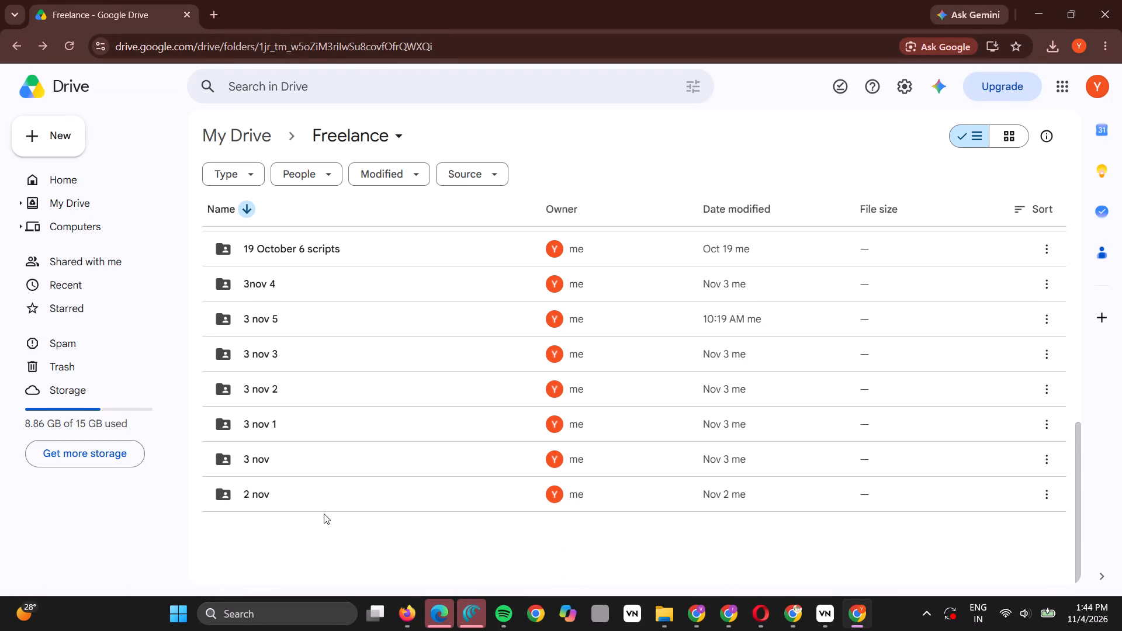
pyautogui.rightClick(324, 514)
pyautogui.click(377, 294)
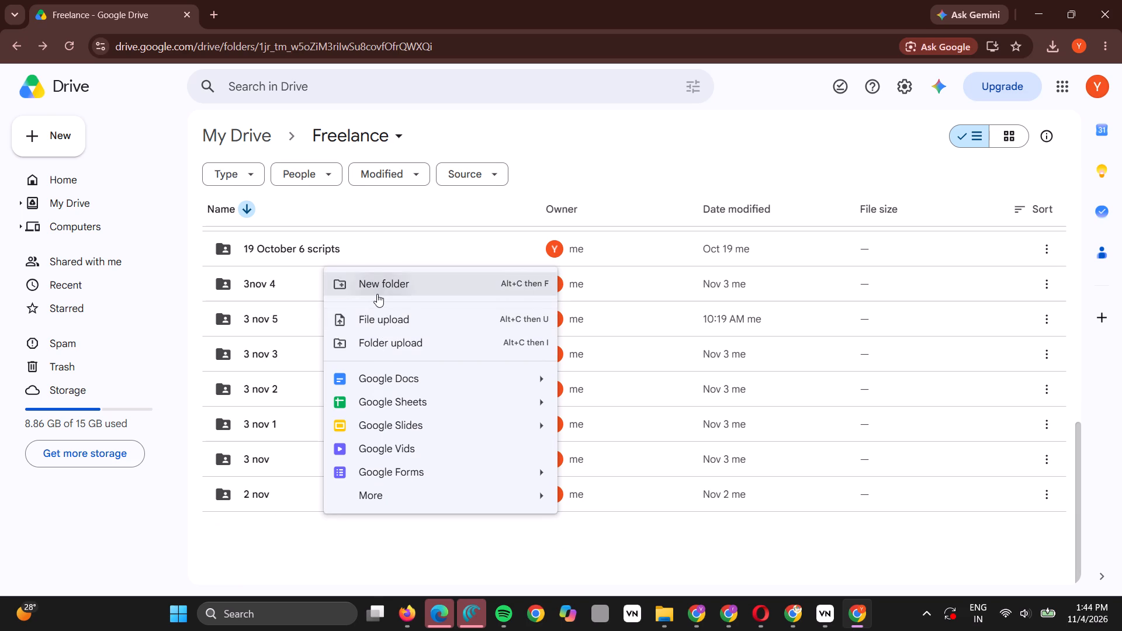
pyautogui.write('4 no')
pyautogui.write('v 1')
pyautogui.press('Return')
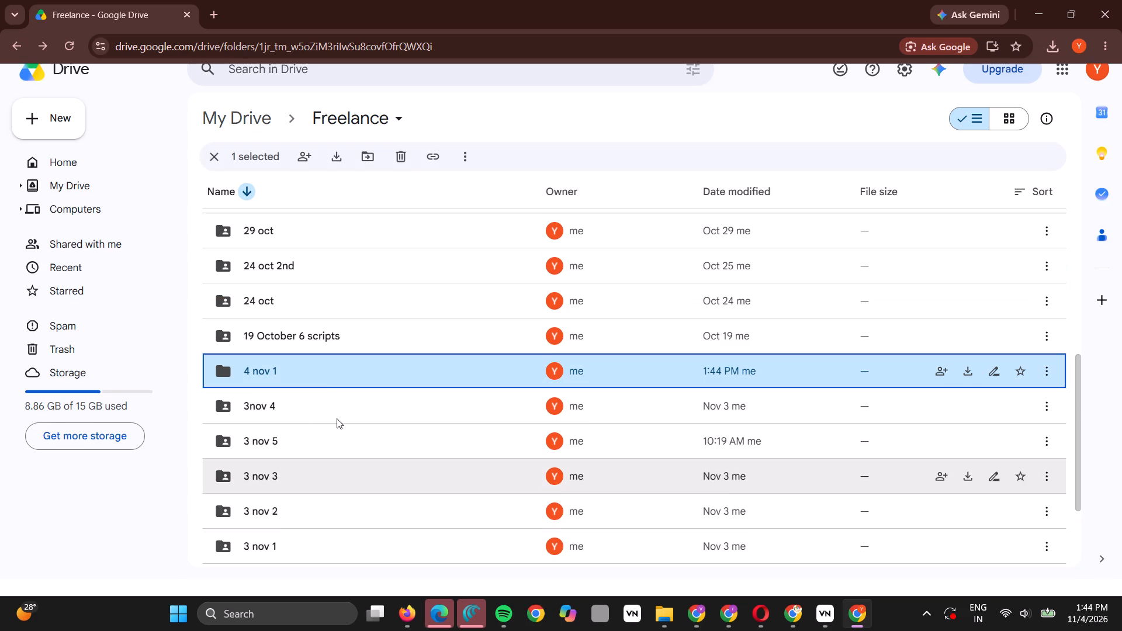
# Open the "4 nov 1" folder and create a subfolder in it with the name "without sun".
pyautogui.doubleClick(317, 363)
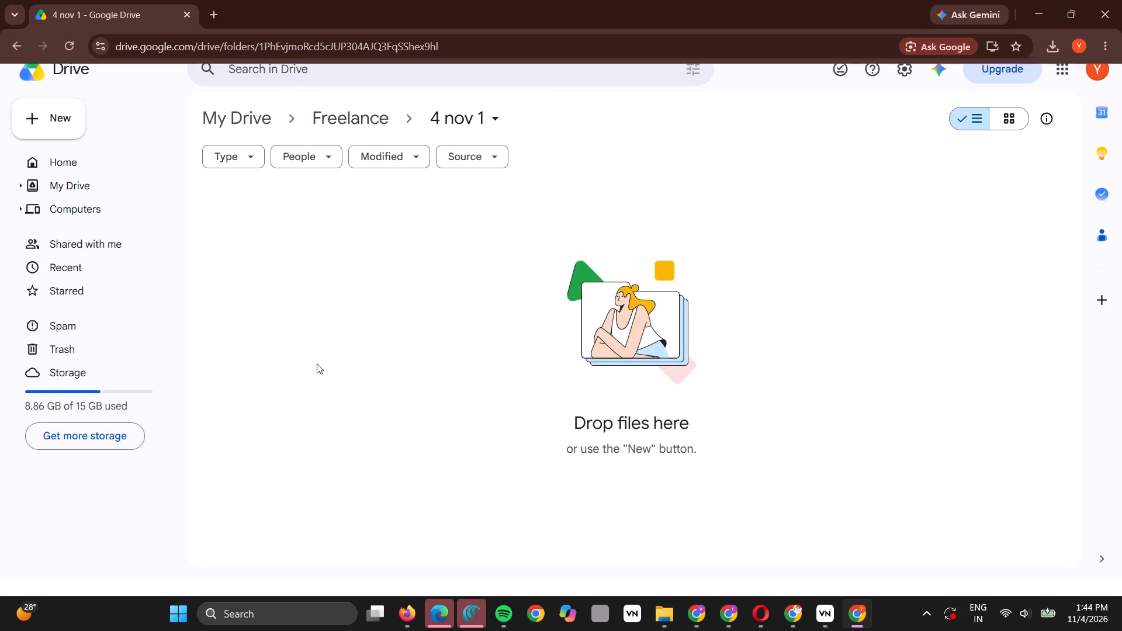
pyautogui.rightClick(317, 363)
pyautogui.click(372, 115)
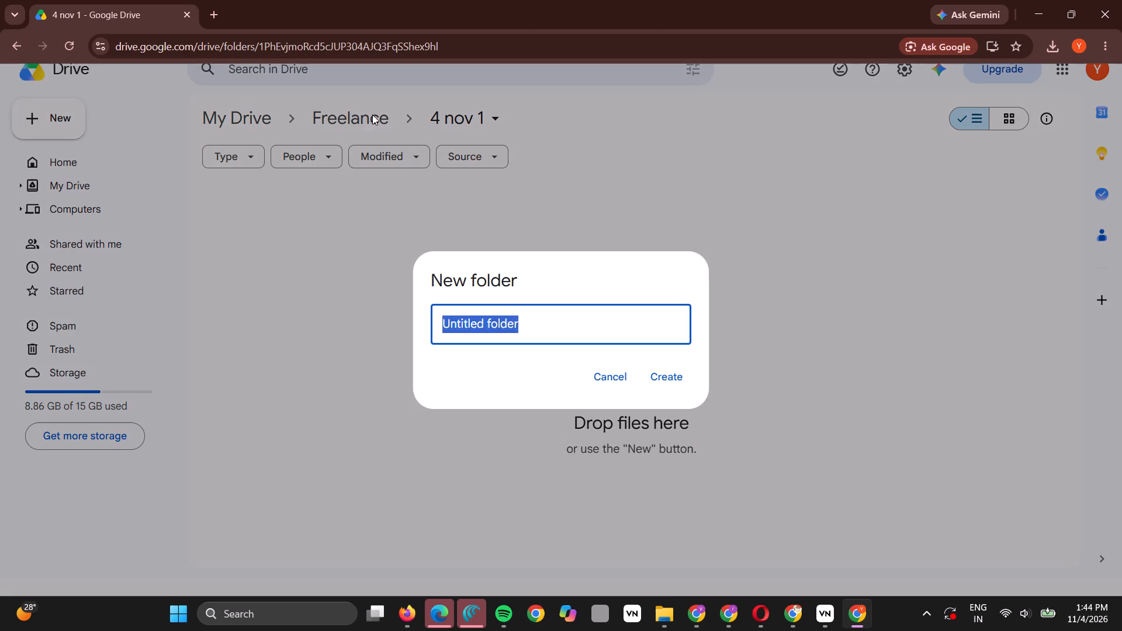
pyautogui.write('without sun')
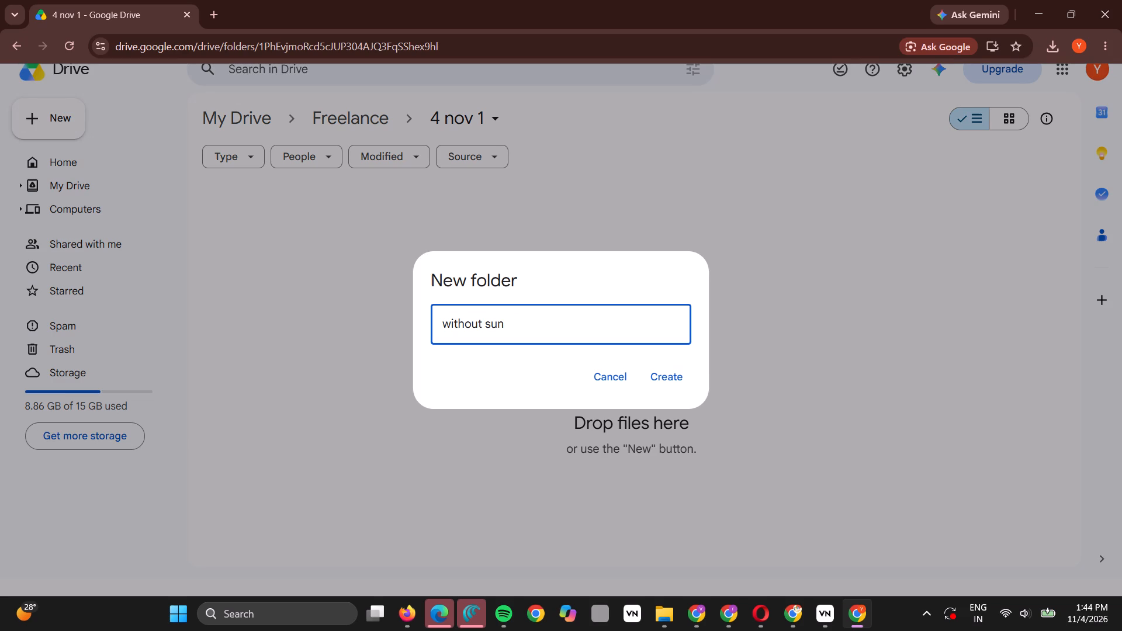
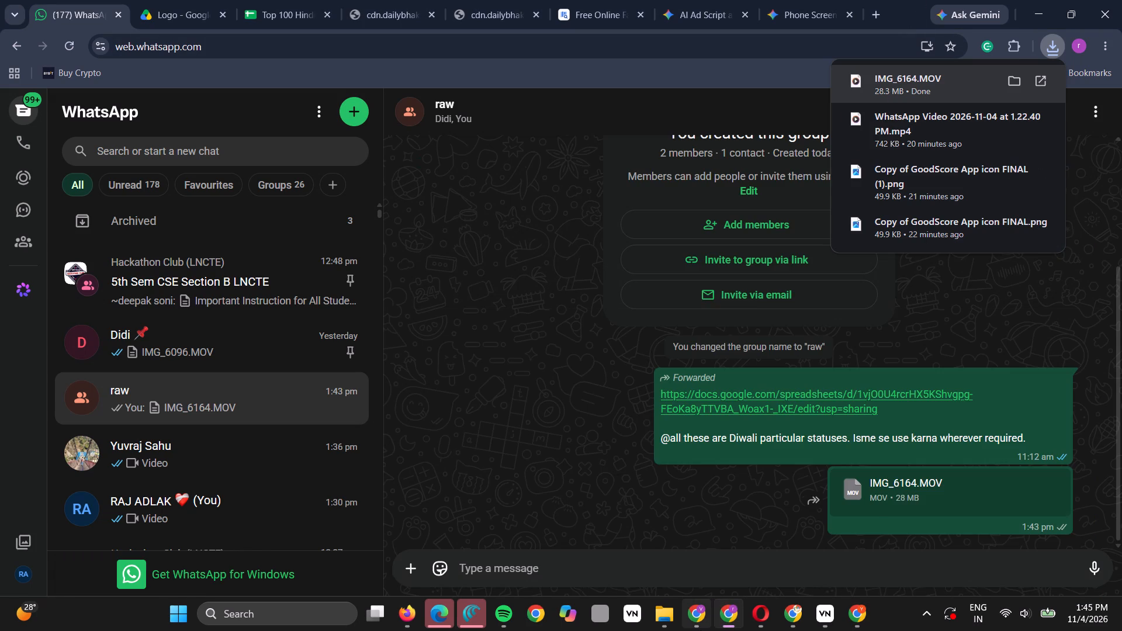
# Bring the downloaded IMG_6164.MOV into Kalakar and generate its transcription with Hinglish as the spoken language.
pyautogui.moveTo(700, 630); pyautogui.dragTo(673, 310)
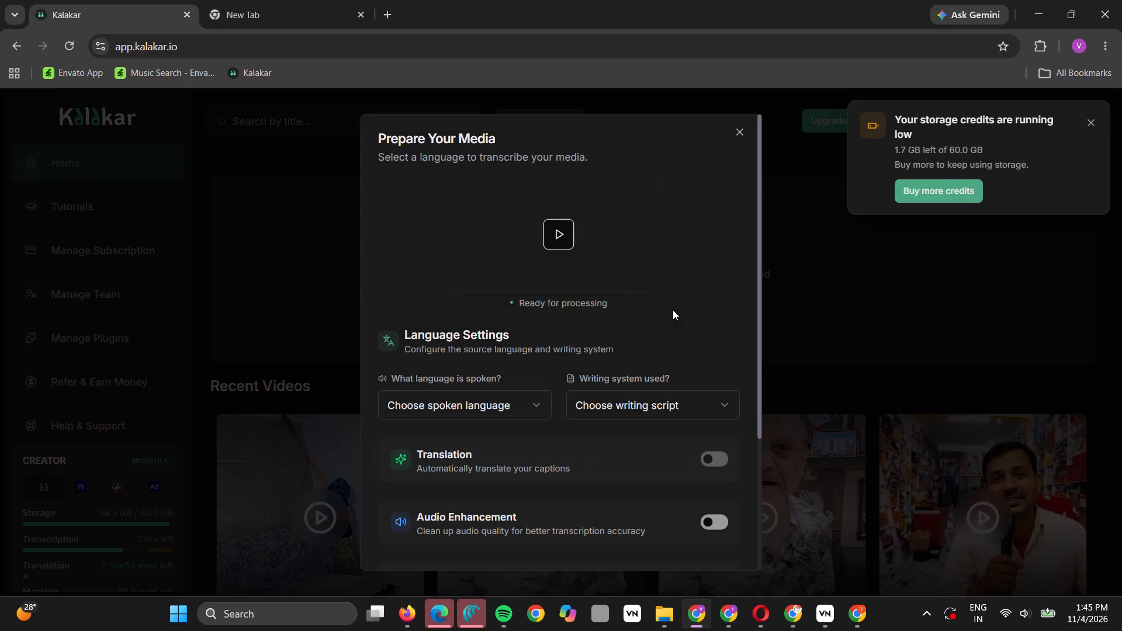
pyautogui.click(472, 397)
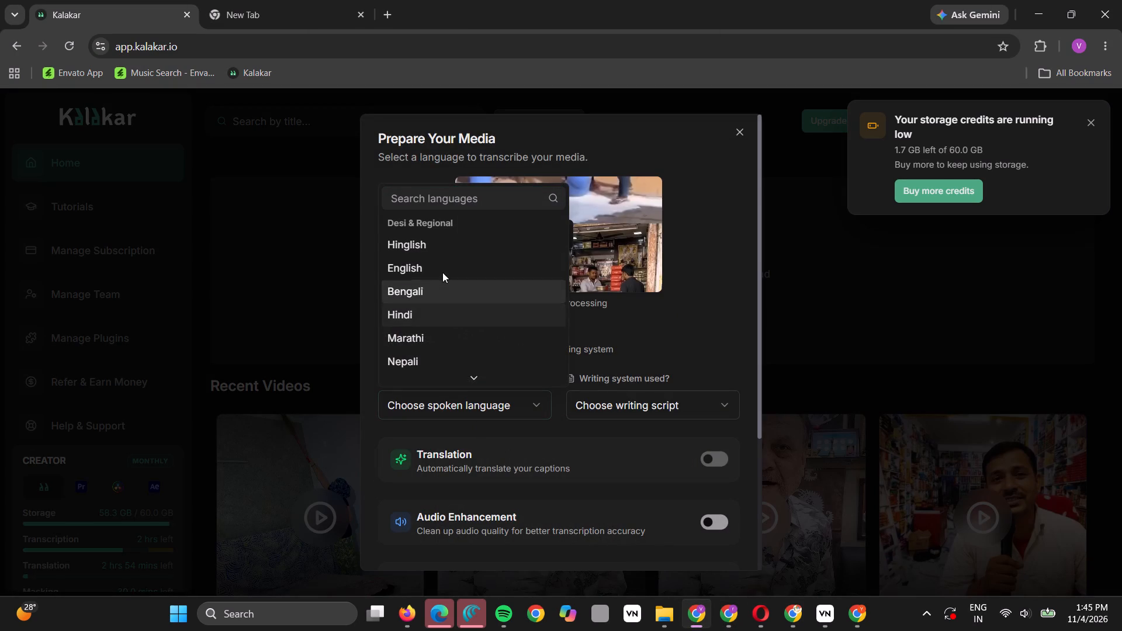
pyautogui.click(436, 250)
pyautogui.scroll(-5, 529, 417)
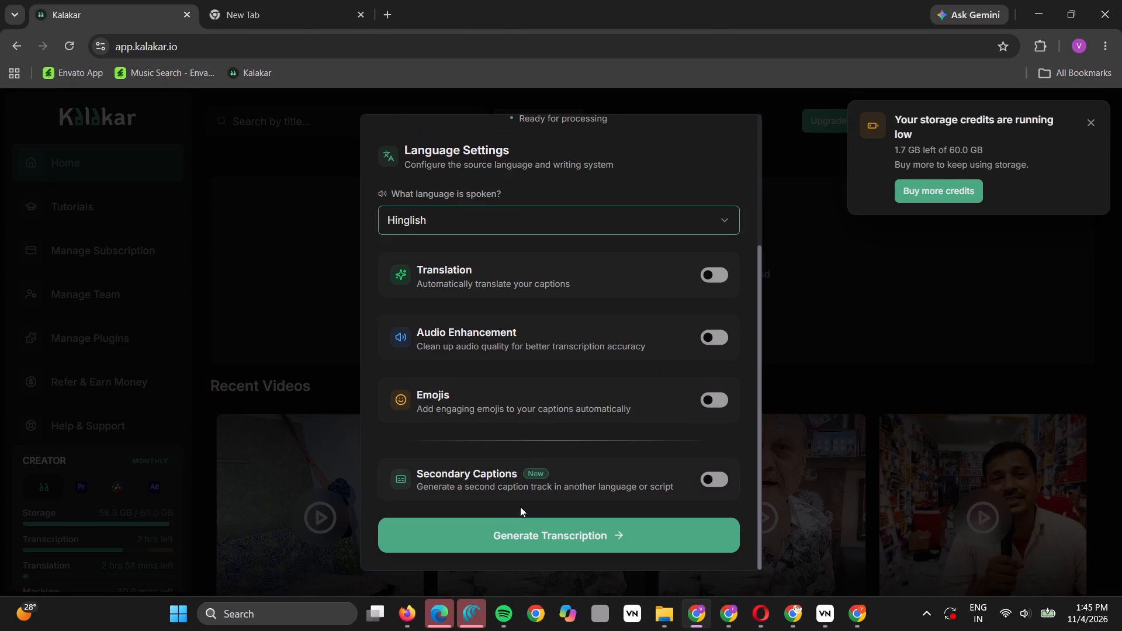
pyautogui.click(520, 526)
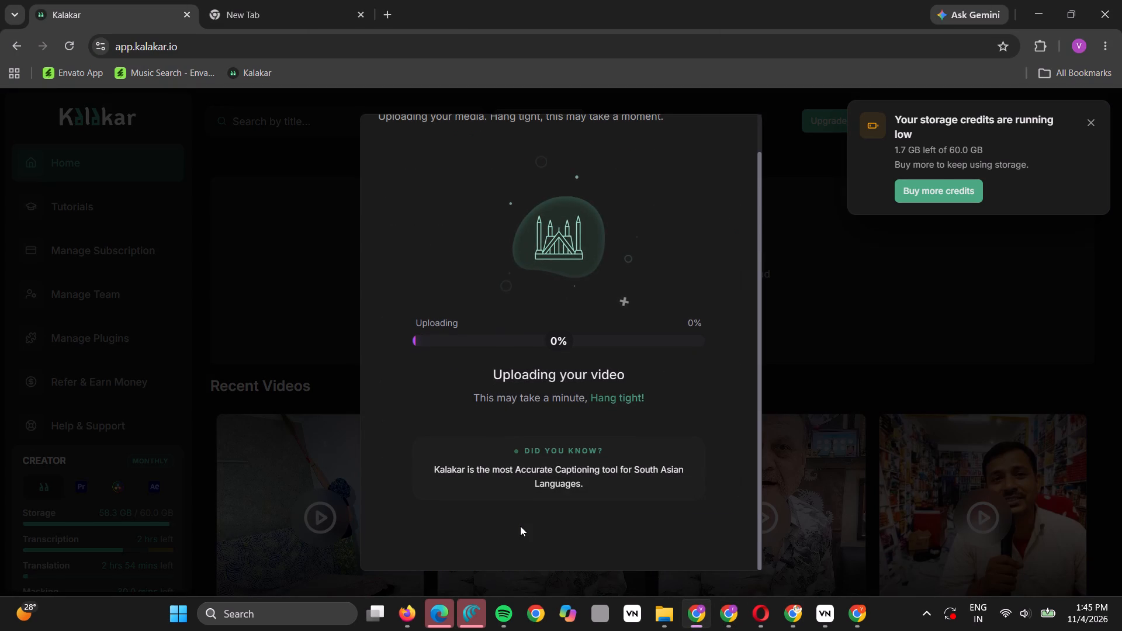
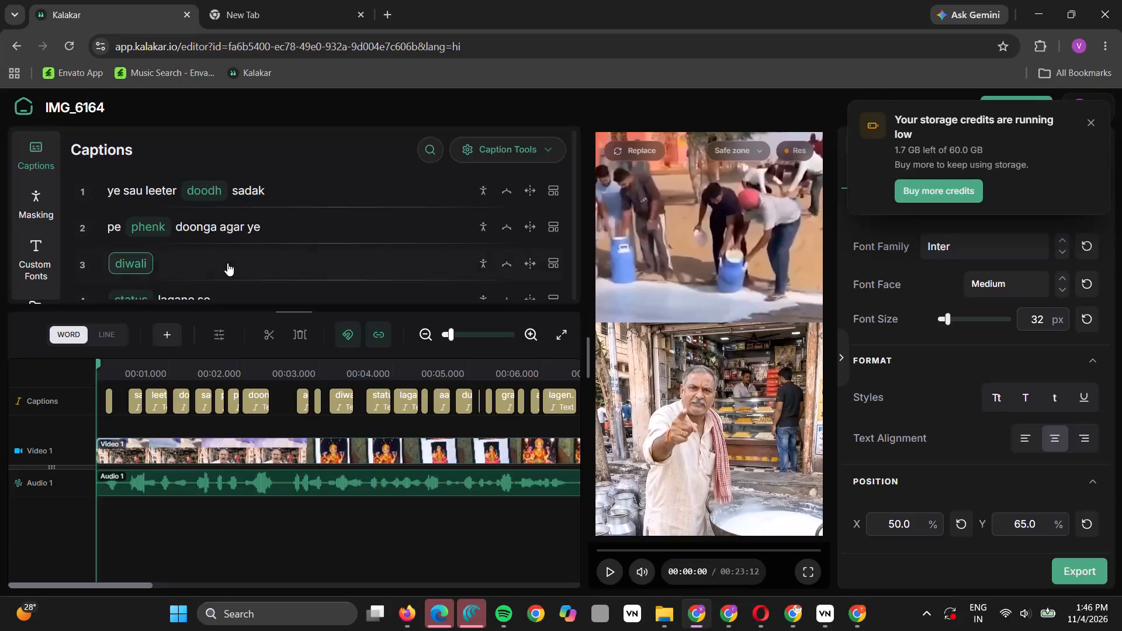
# Move the spotlighted words "diwali" and "graahak" each into the caption line that follows it.
pyautogui.scroll(-1, 227, 263)
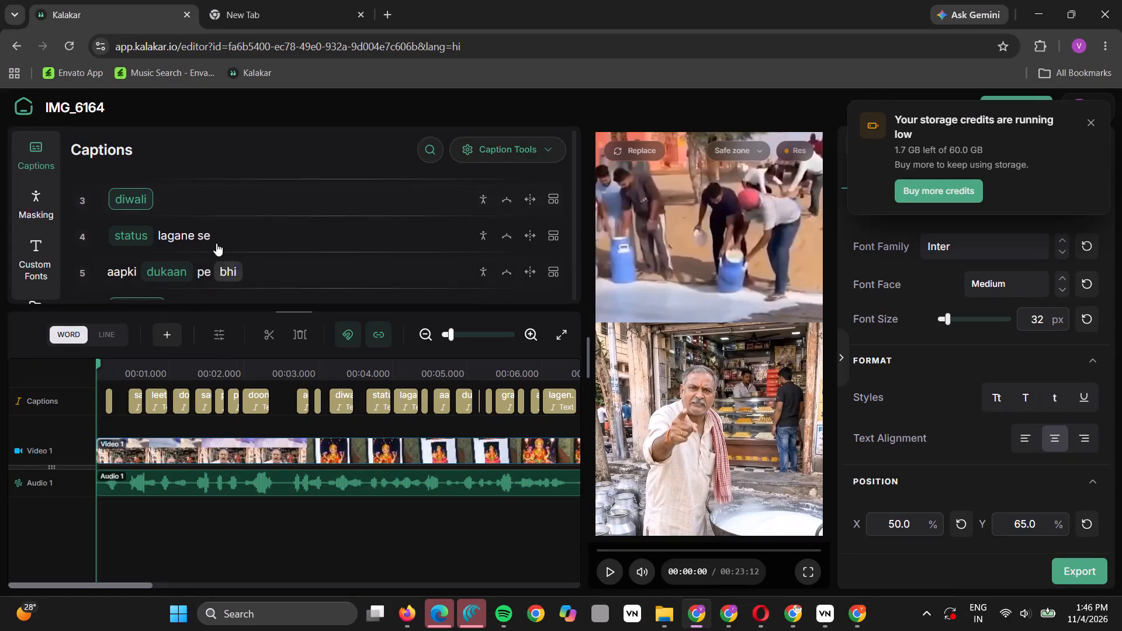
pyautogui.click(129, 207)
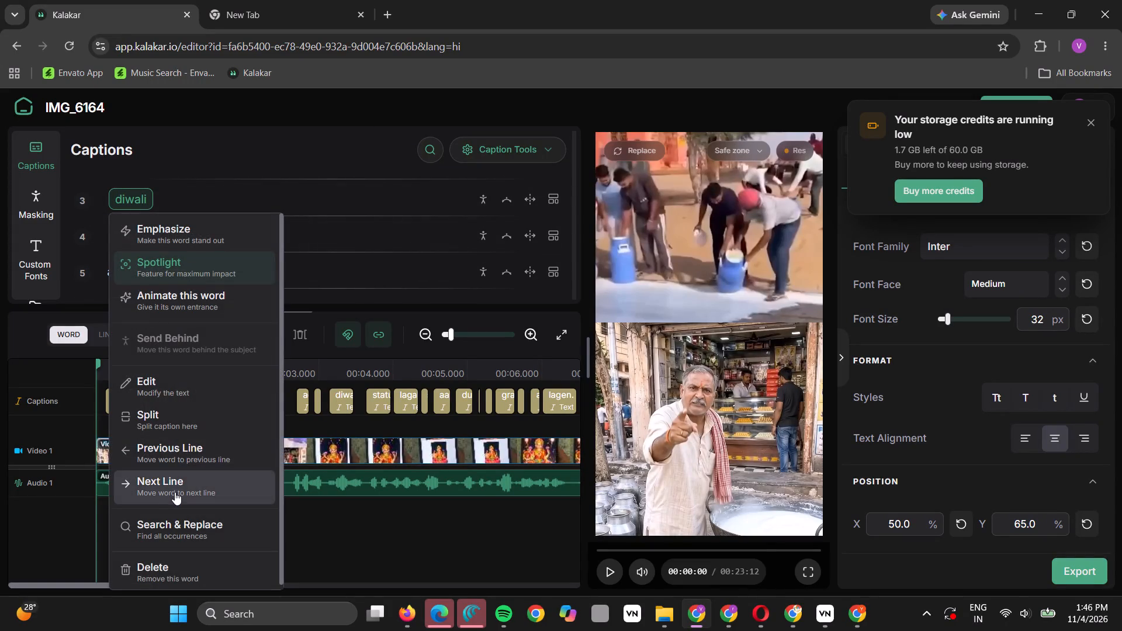
pyautogui.click(175, 492)
pyautogui.scroll(-1, 202, 263)
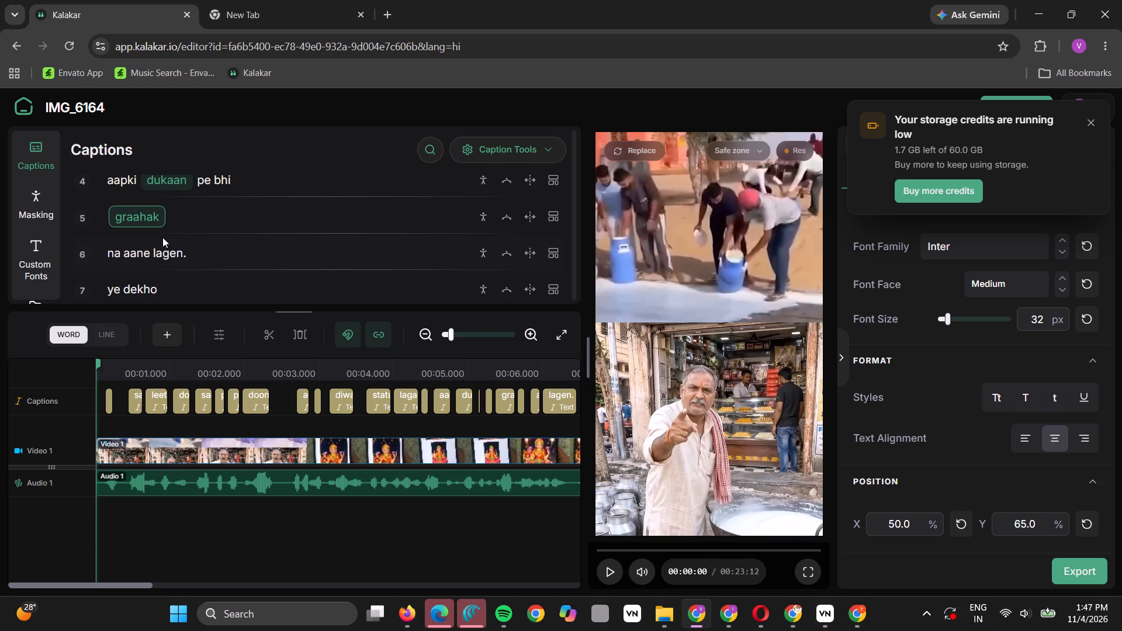
pyautogui.click(147, 220)
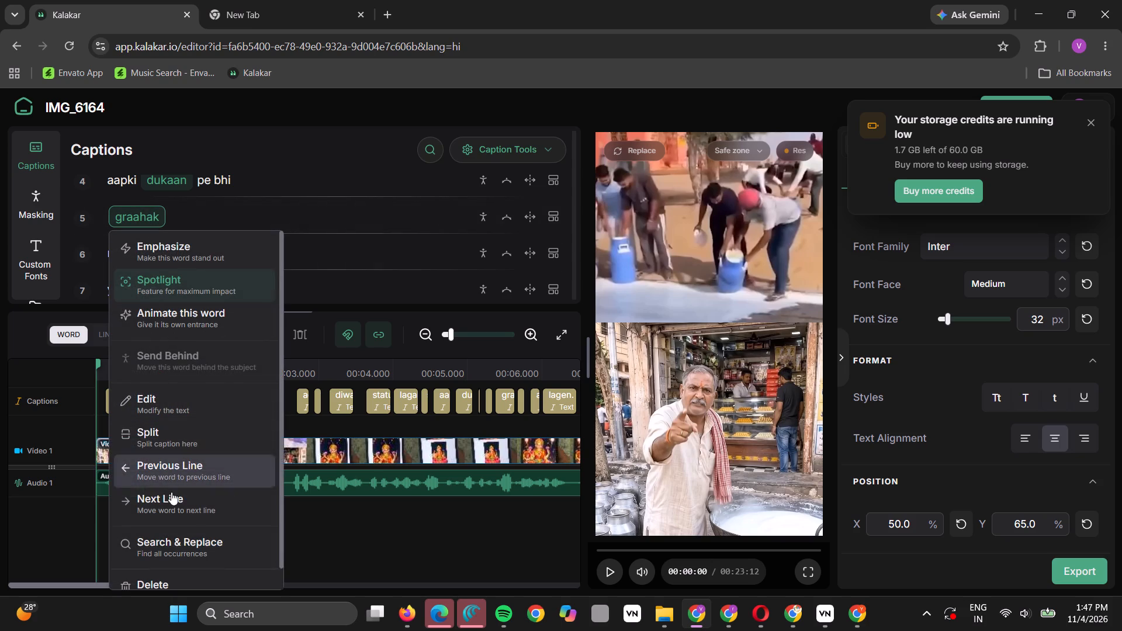
pyautogui.click(171, 495)
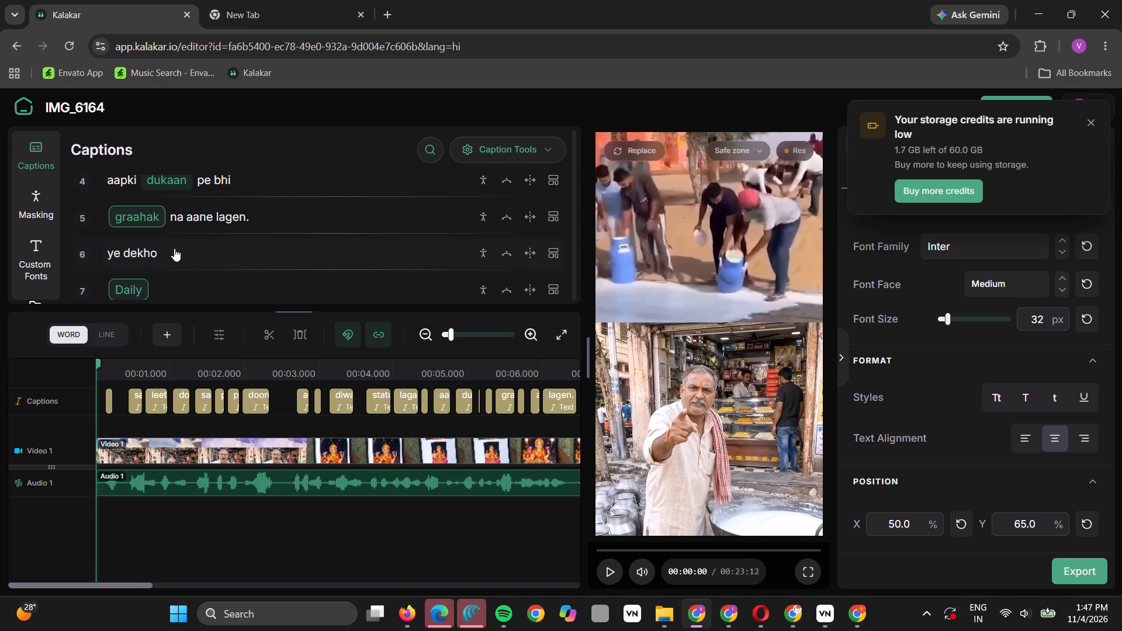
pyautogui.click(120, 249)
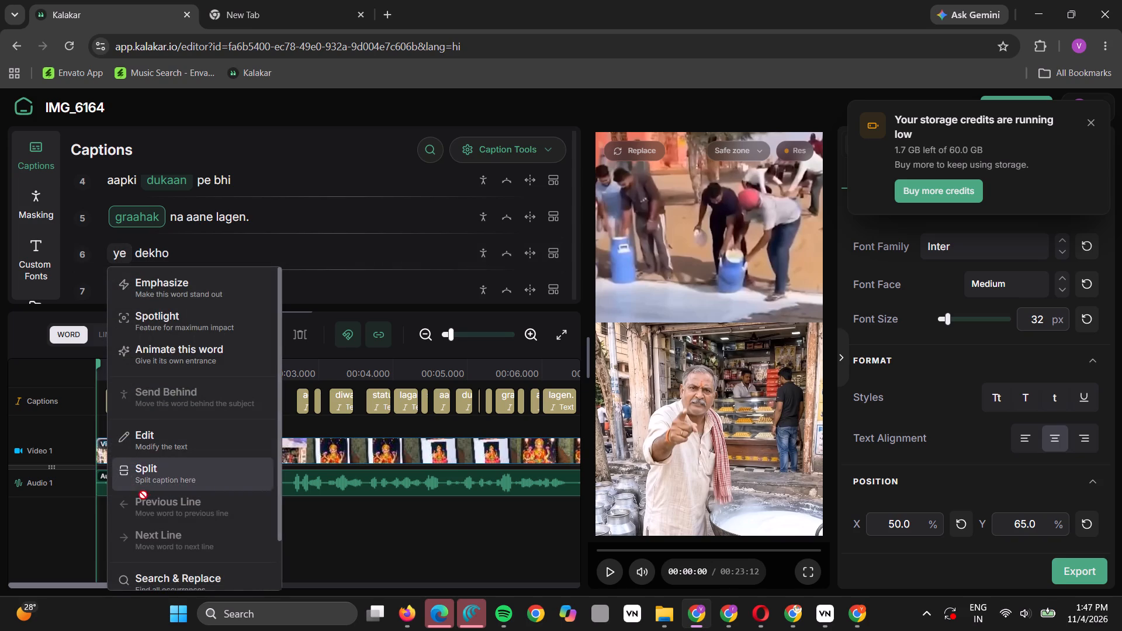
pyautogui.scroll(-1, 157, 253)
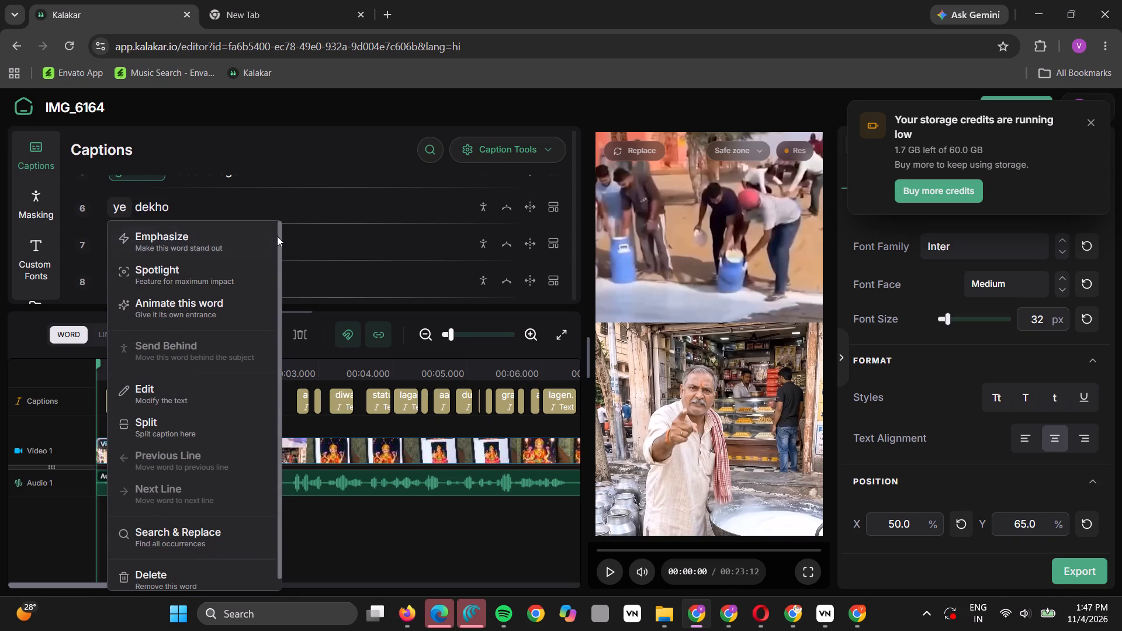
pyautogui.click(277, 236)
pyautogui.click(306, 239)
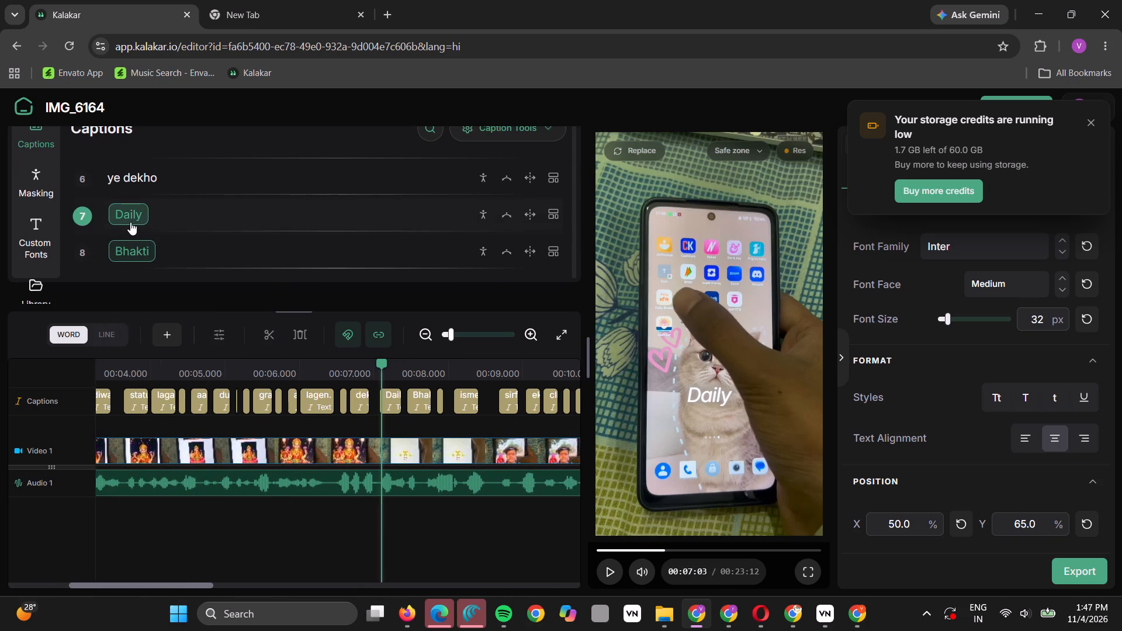
# Move the word "Daily" into the previous caption line, after "ye dekho".
pyautogui.click(130, 222)
pyautogui.click(178, 456)
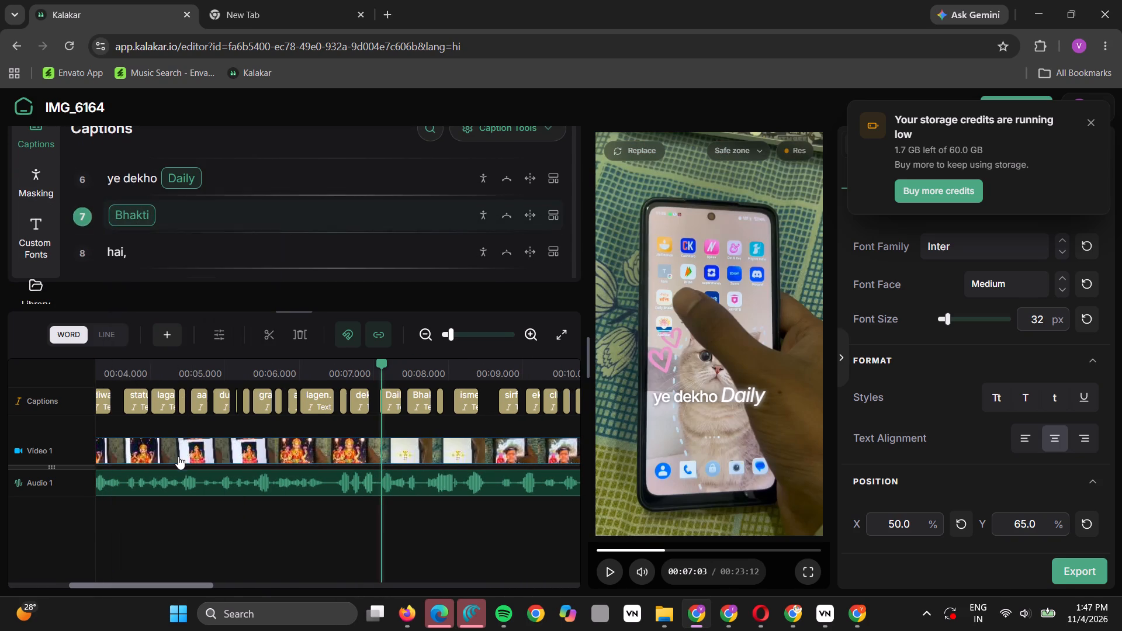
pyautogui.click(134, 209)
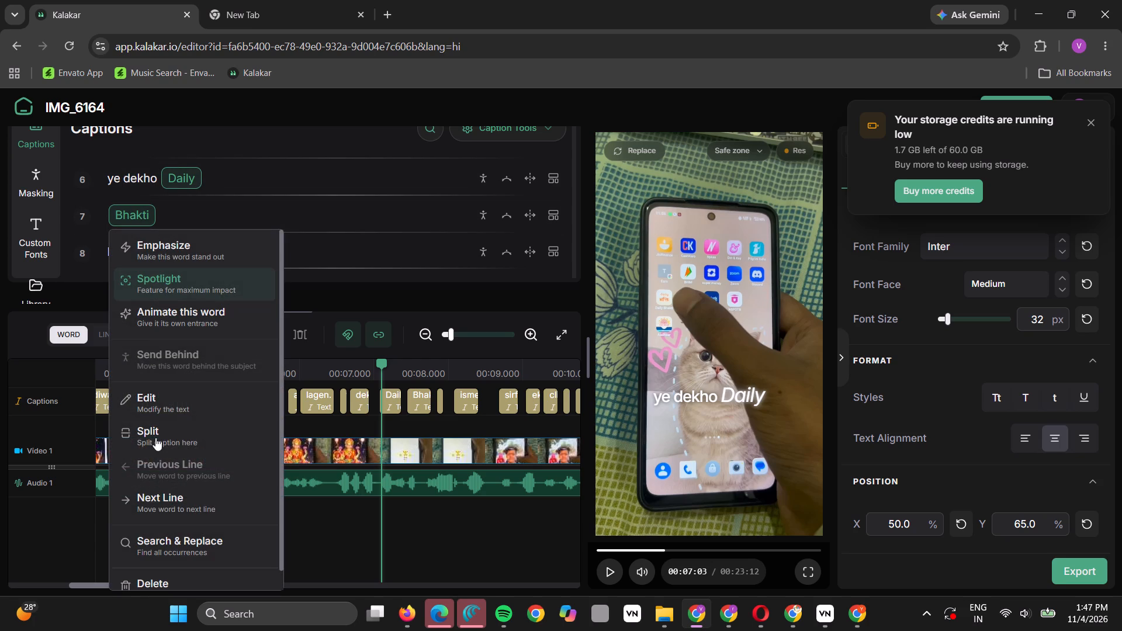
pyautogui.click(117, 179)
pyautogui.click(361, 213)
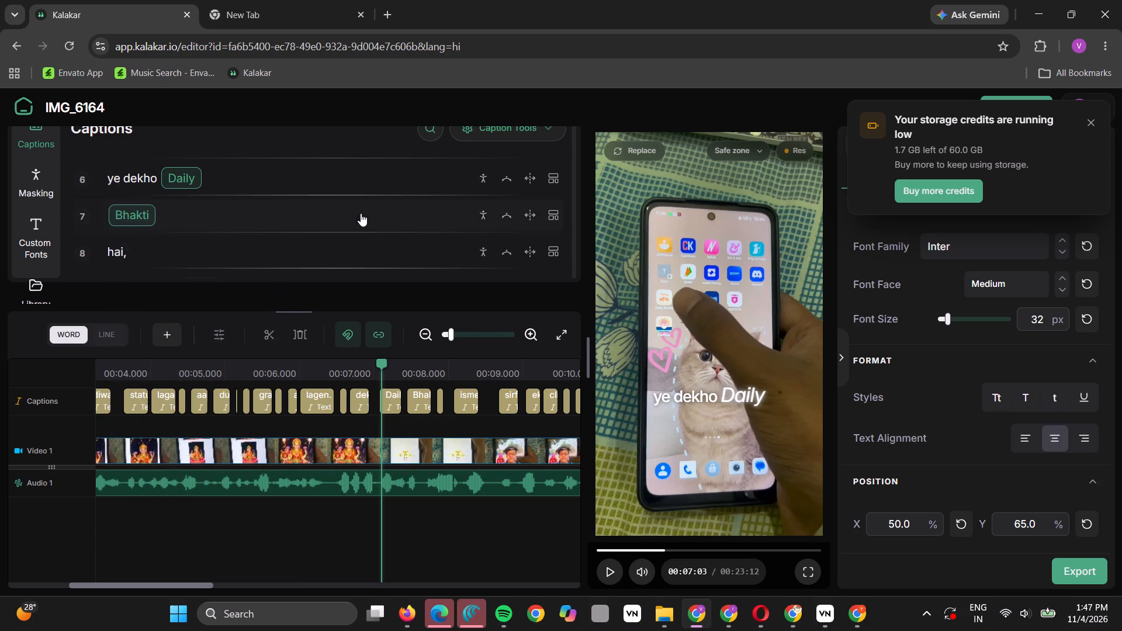
# Move "hai," and then "Bhakti" into the following line to form the caption "Bhakti hai, ismein sirf ek click mein".
pyautogui.click(120, 245)
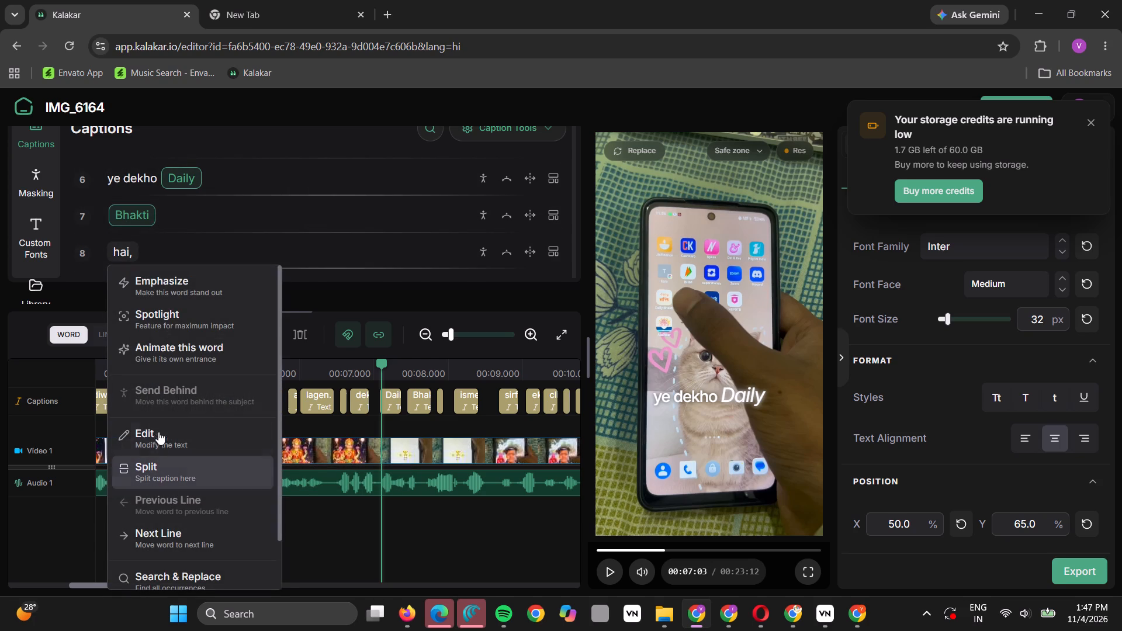
pyautogui.click(157, 527)
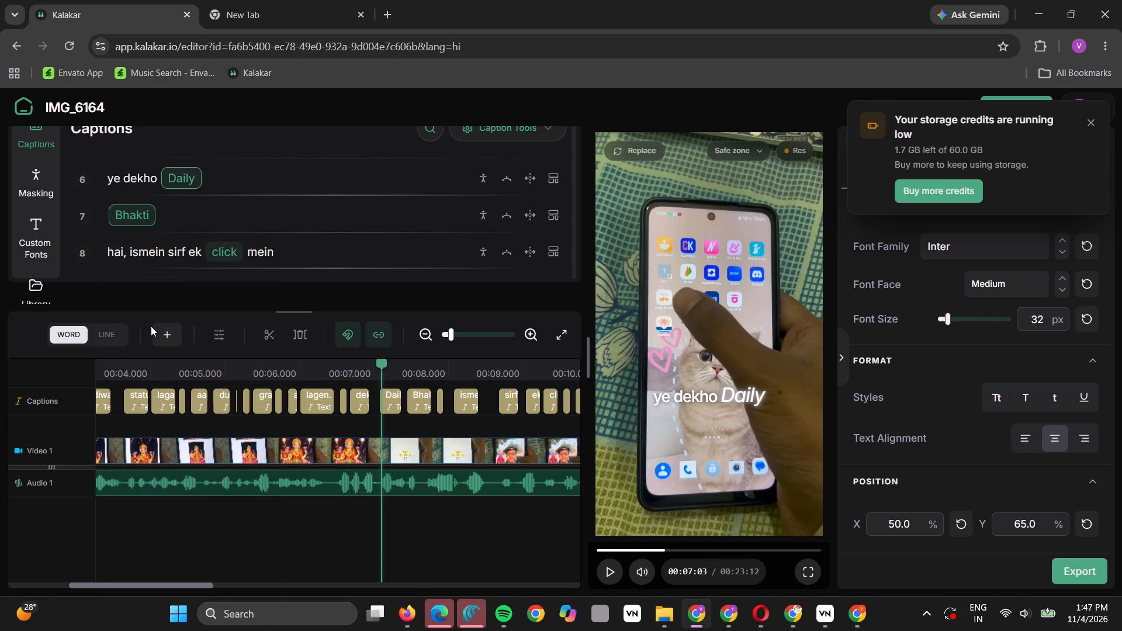
pyautogui.click(141, 214)
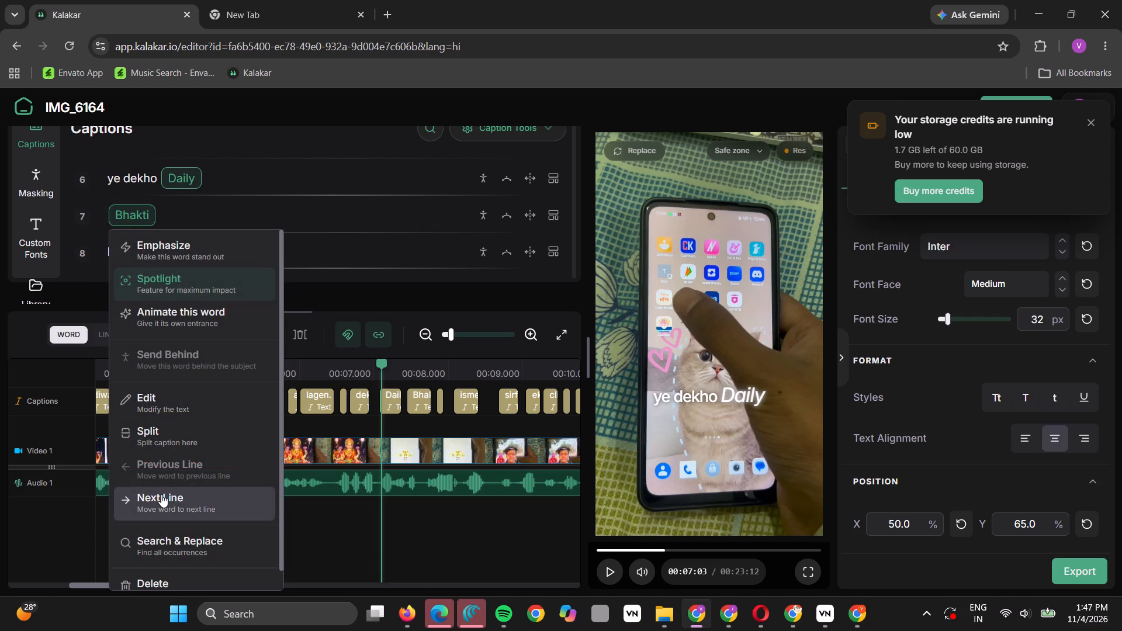
pyautogui.click(161, 494)
pyautogui.click(278, 220)
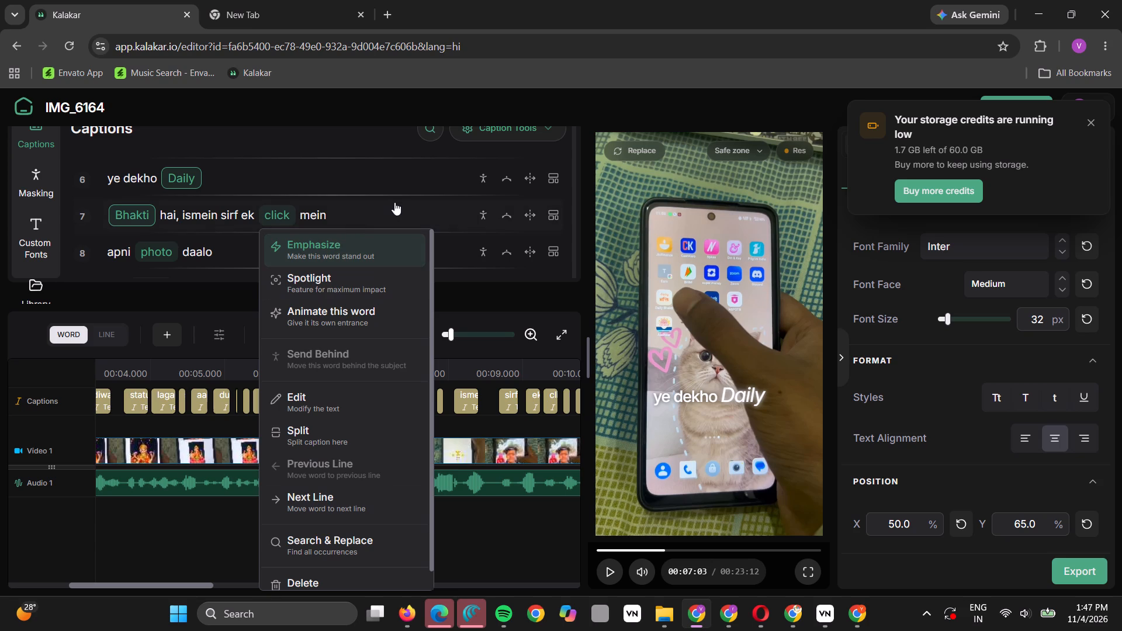
# Dismiss the storage credits notice and apply the built-in Ali Abdaal template to the captions.
pyautogui.click(1099, 118)
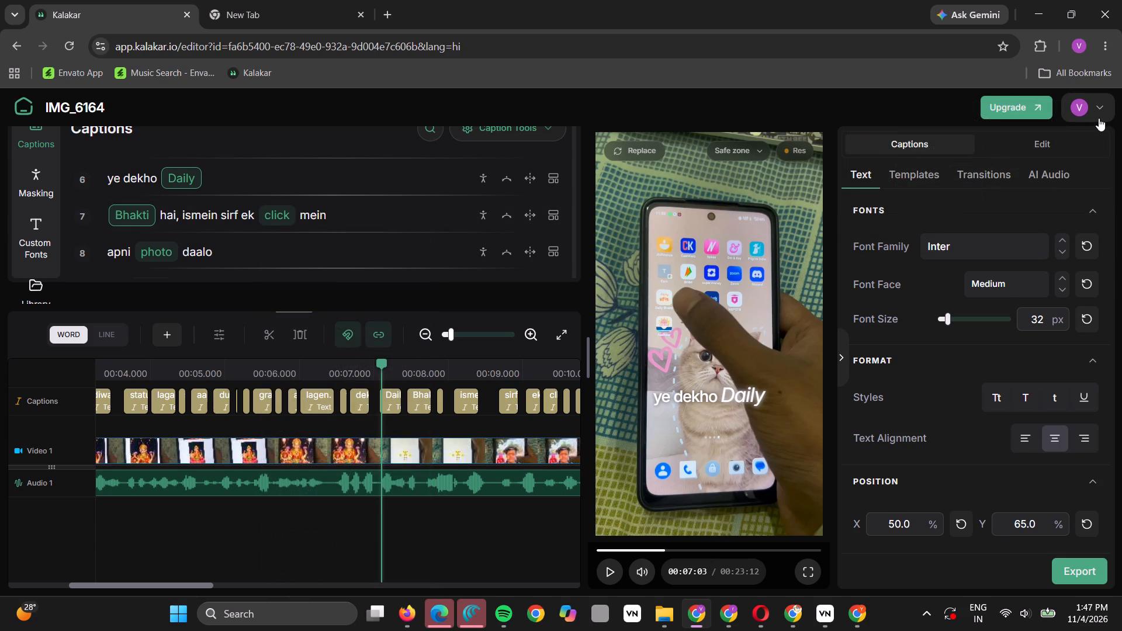
pyautogui.click(920, 171)
pyautogui.scroll(-2, 948, 430)
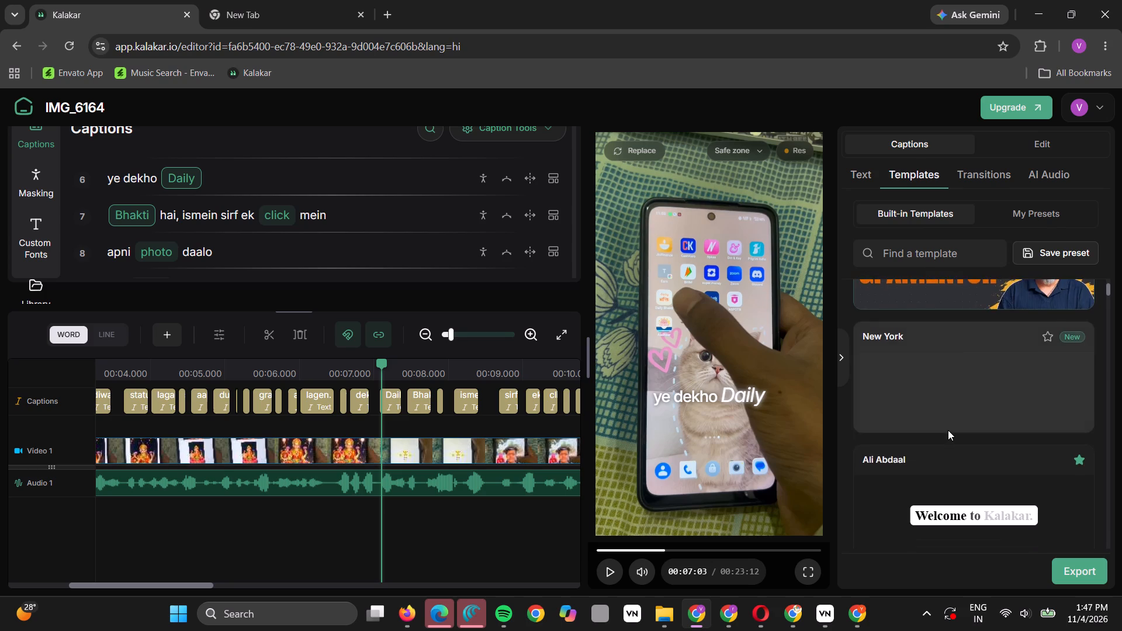
pyautogui.click(954, 458)
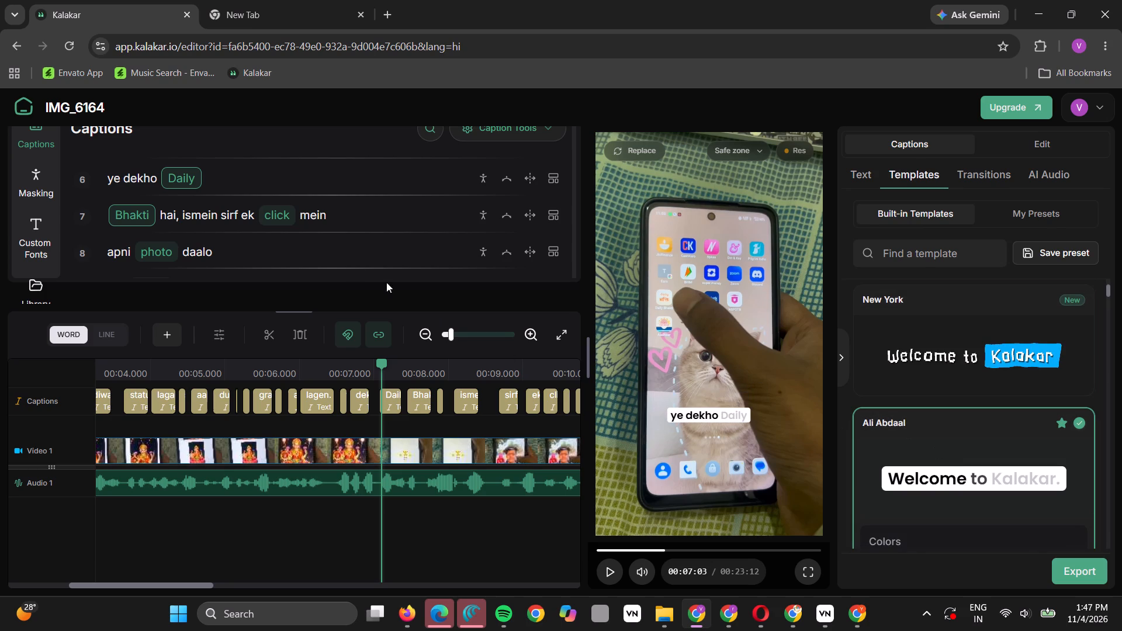
# Find where the opening scene ends and delete the caption words on the timeline from "phenk" through "aapki".
pyautogui.click(651, 549)
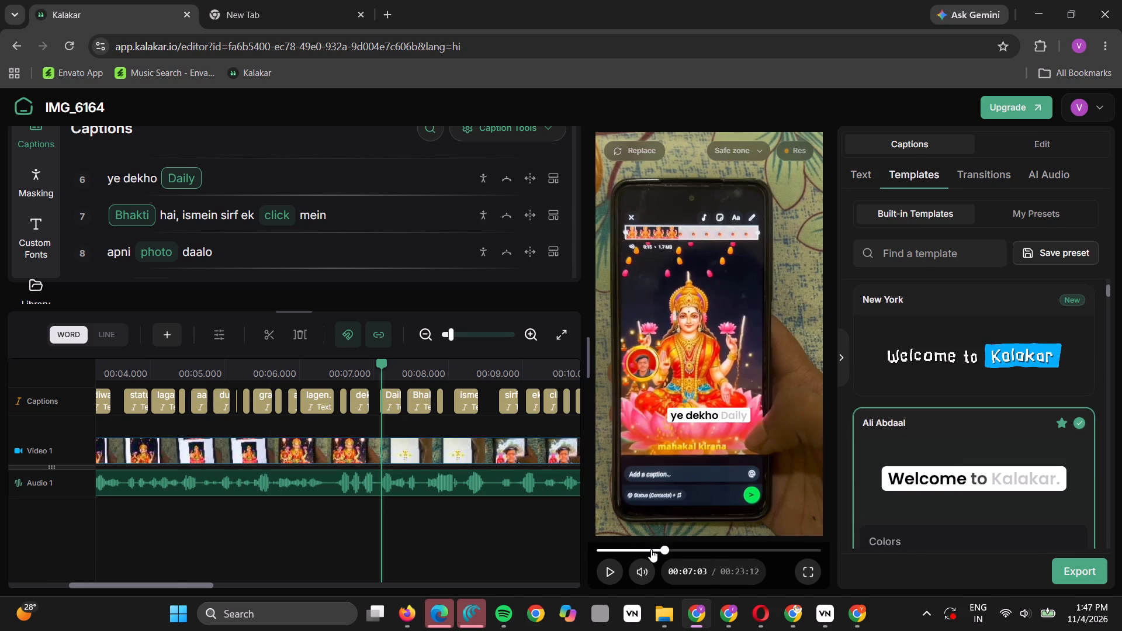
pyautogui.click(632, 543)
pyautogui.click(629, 547)
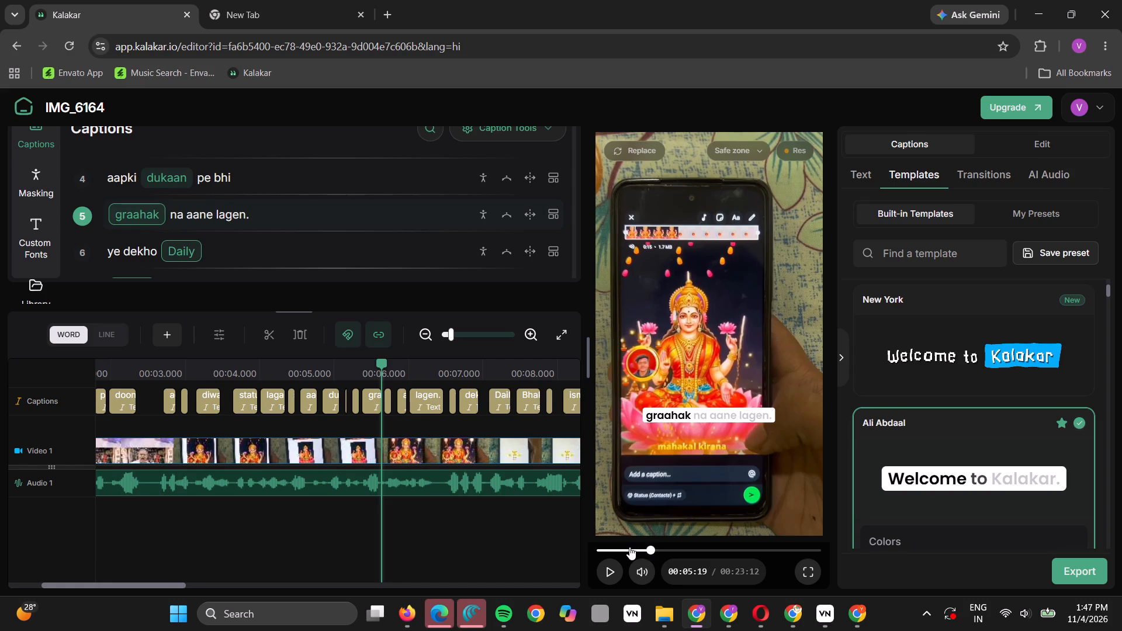
pyautogui.click(618, 547)
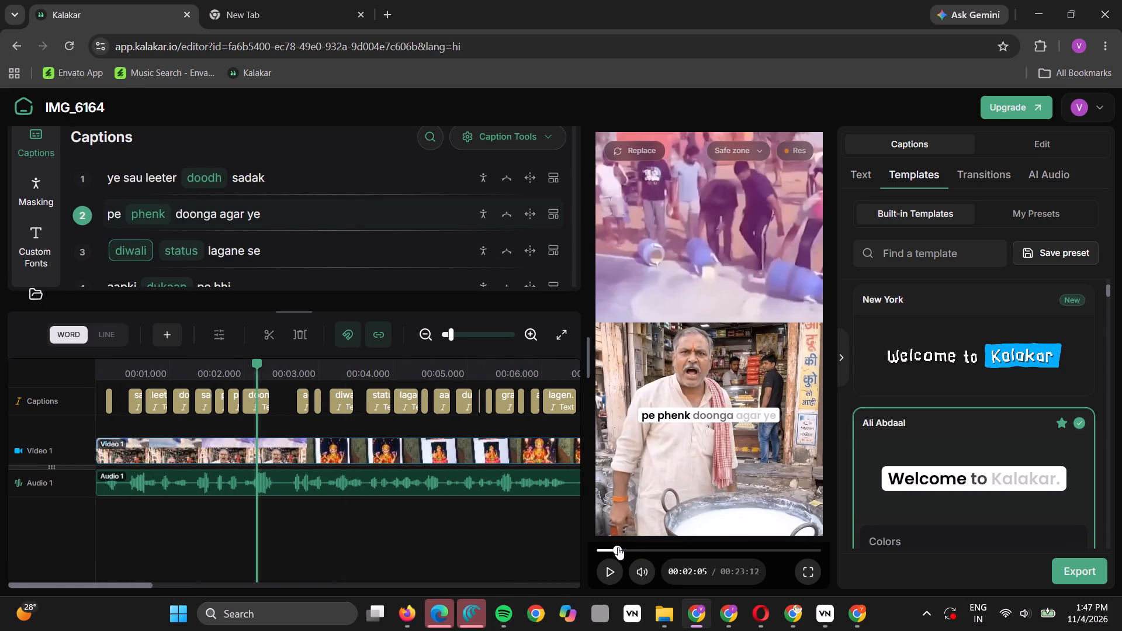
pyautogui.press('space')
pyautogui.press('space')
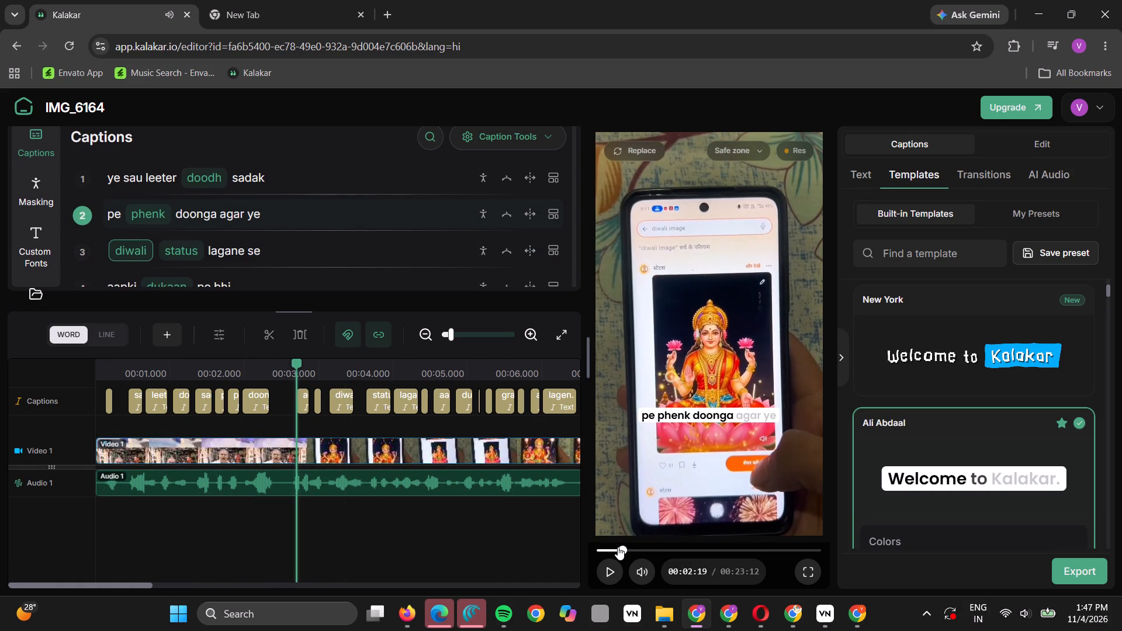
pyautogui.moveTo(234, 419); pyautogui.dragTo(430, 402)
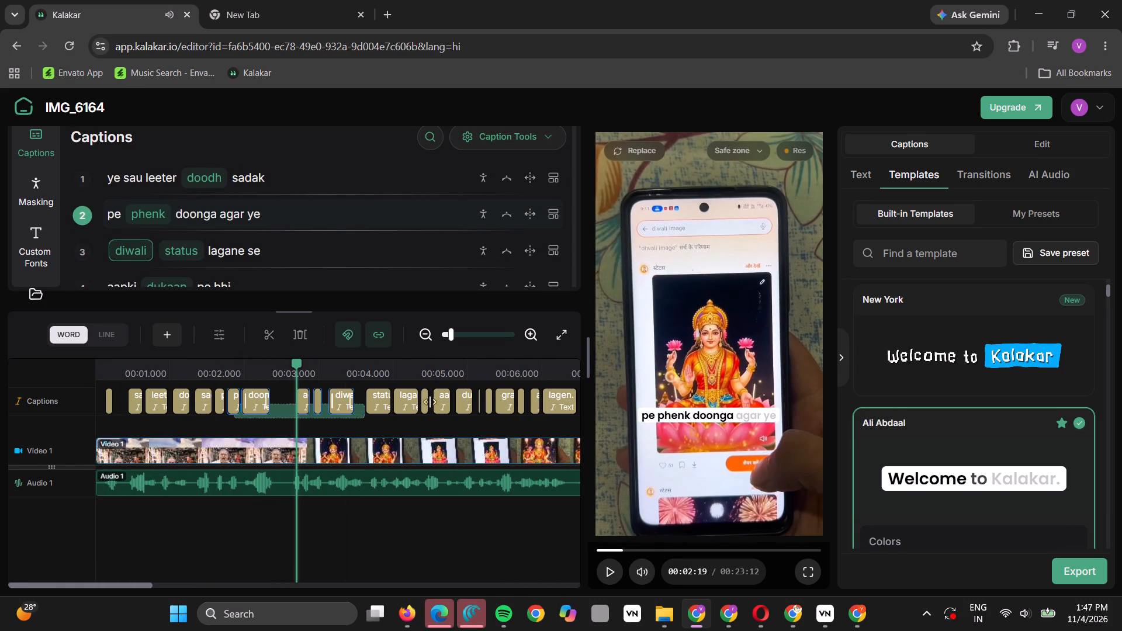
pyautogui.moveTo(430, 402); pyautogui.dragTo(445, 402)
pyautogui.press('Delete')
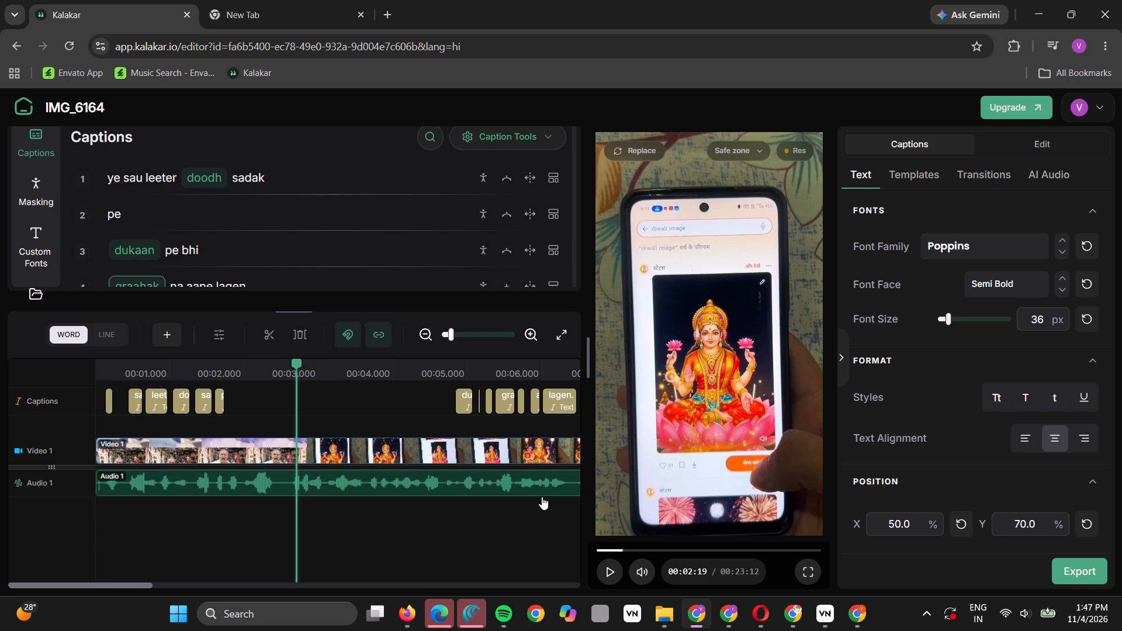
# Go back to the first caption, move the caption text up to a Y position of 50%, and scale it down slightly.
pyautogui.click(600, 551)
pyautogui.press('space')
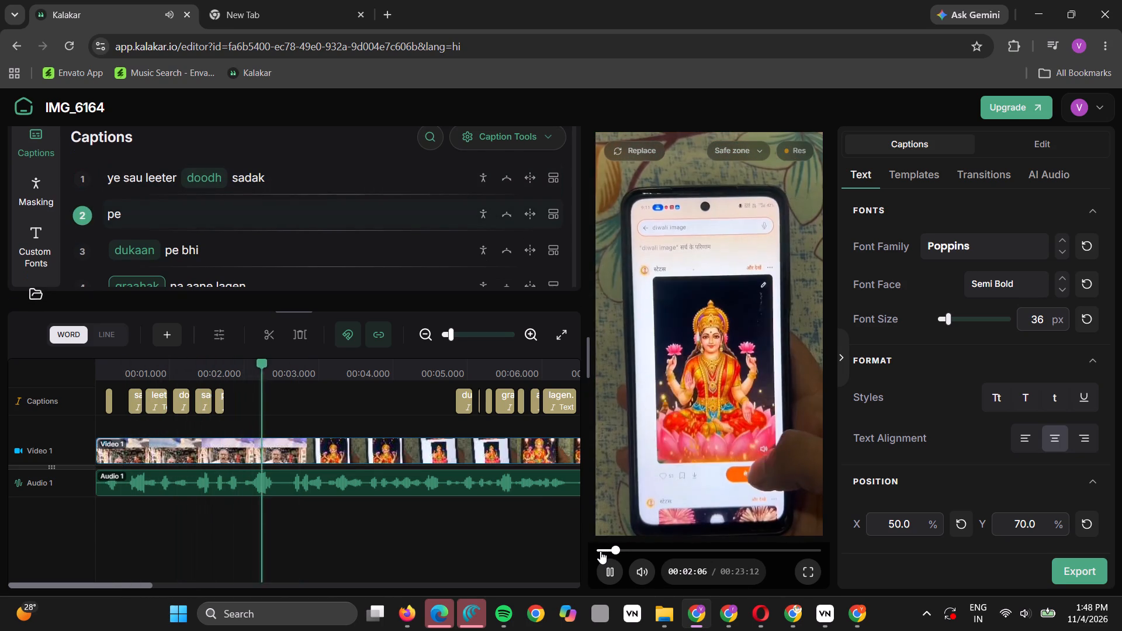
pyautogui.doubleClick(600, 551)
pyautogui.press('space')
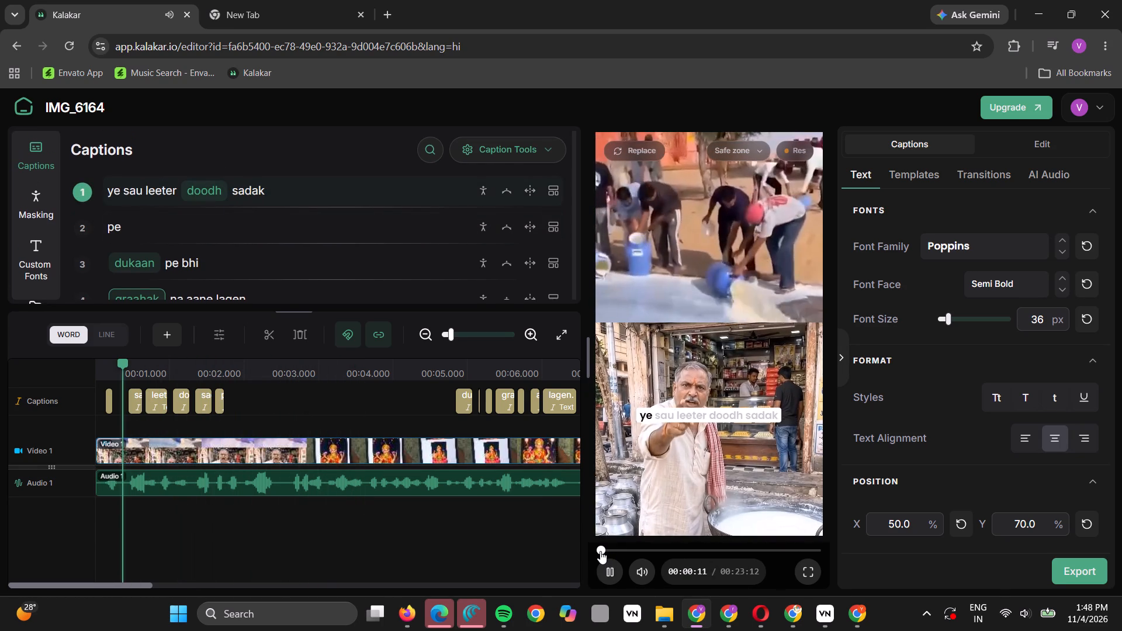
pyautogui.moveTo(696, 419); pyautogui.dragTo(693, 342)
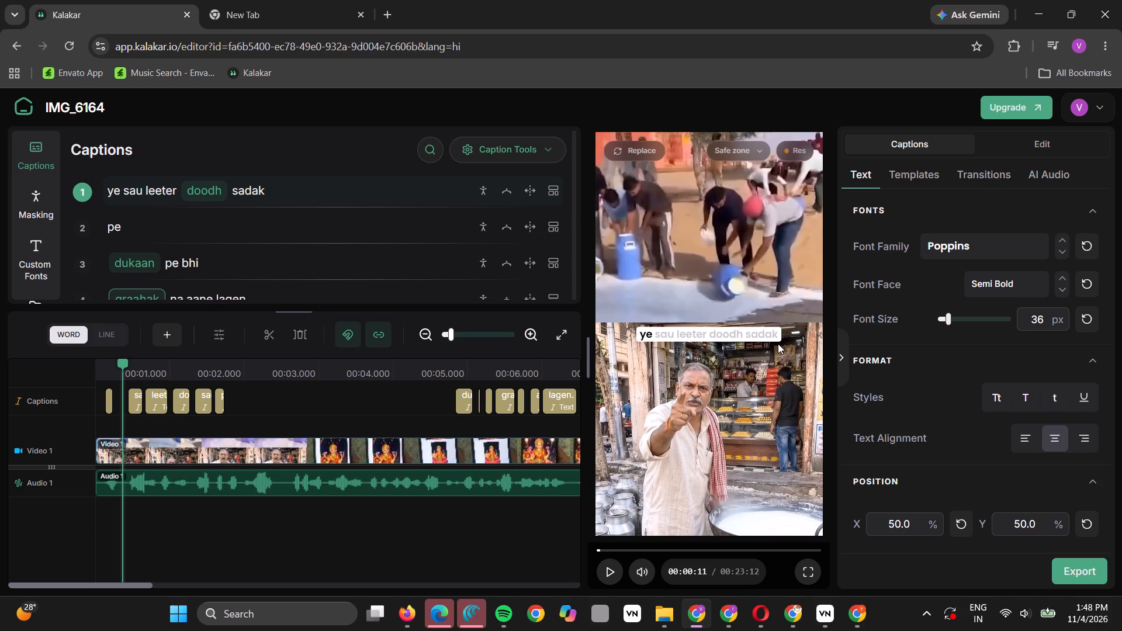
pyautogui.moveTo(786, 346); pyautogui.dragTo(739, 331)
pyautogui.moveTo(736, 337); pyautogui.dragTo(736, 337)
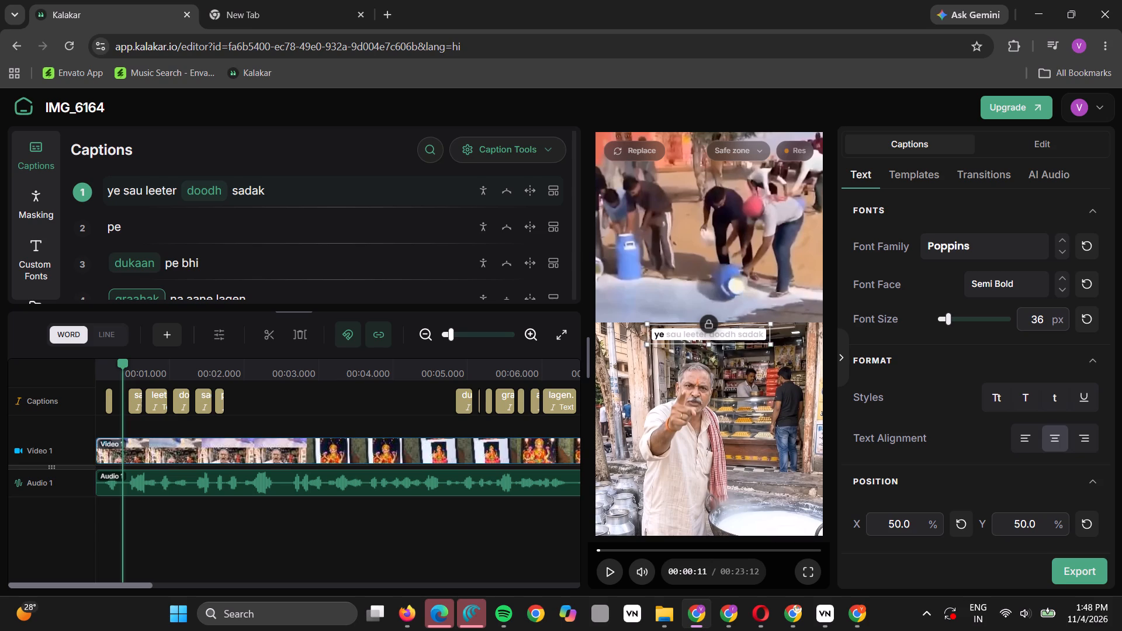
pyautogui.moveTo(736, 337); pyautogui.dragTo(735, 329)
pyautogui.moveTo(770, 345); pyautogui.dragTo(763, 344)
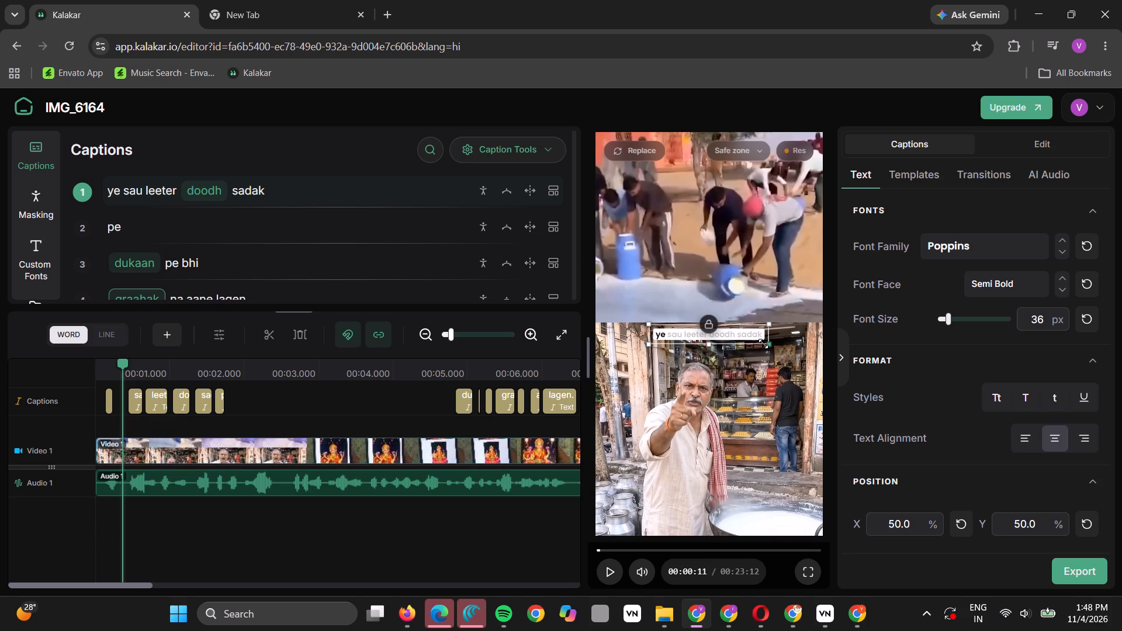
pyautogui.moveTo(763, 344); pyautogui.dragTo(750, 338)
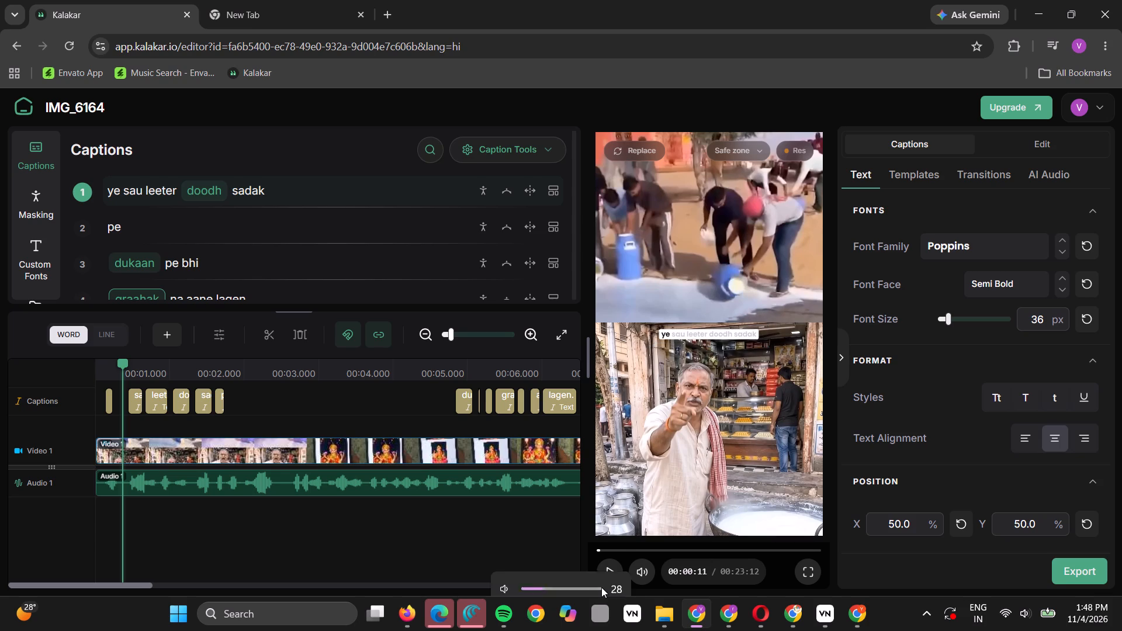
# Play the opening scene and delete the caption words "sadak" and "pe" from the timeline.
pyautogui.press('space')
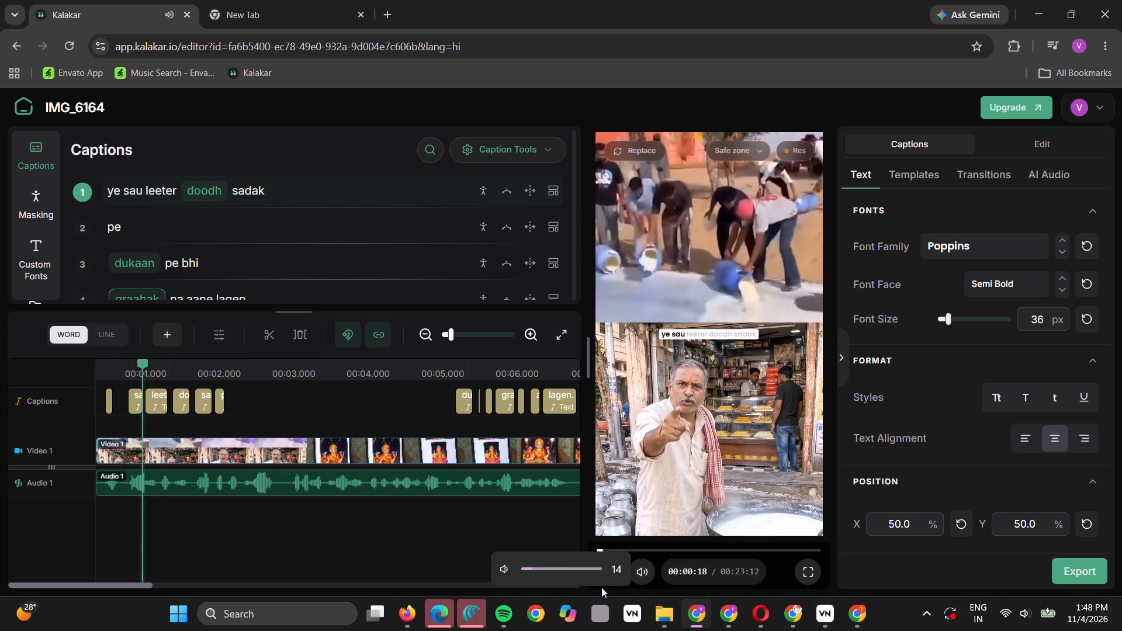
pyautogui.press('space')
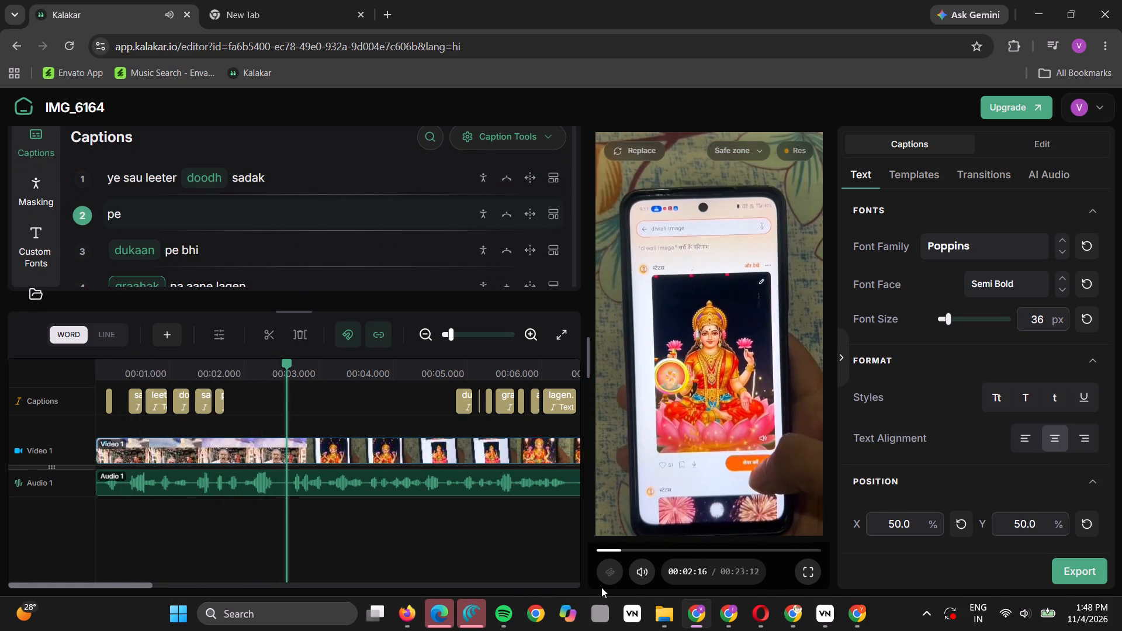
pyautogui.moveTo(248, 420); pyautogui.dragTo(217, 406)
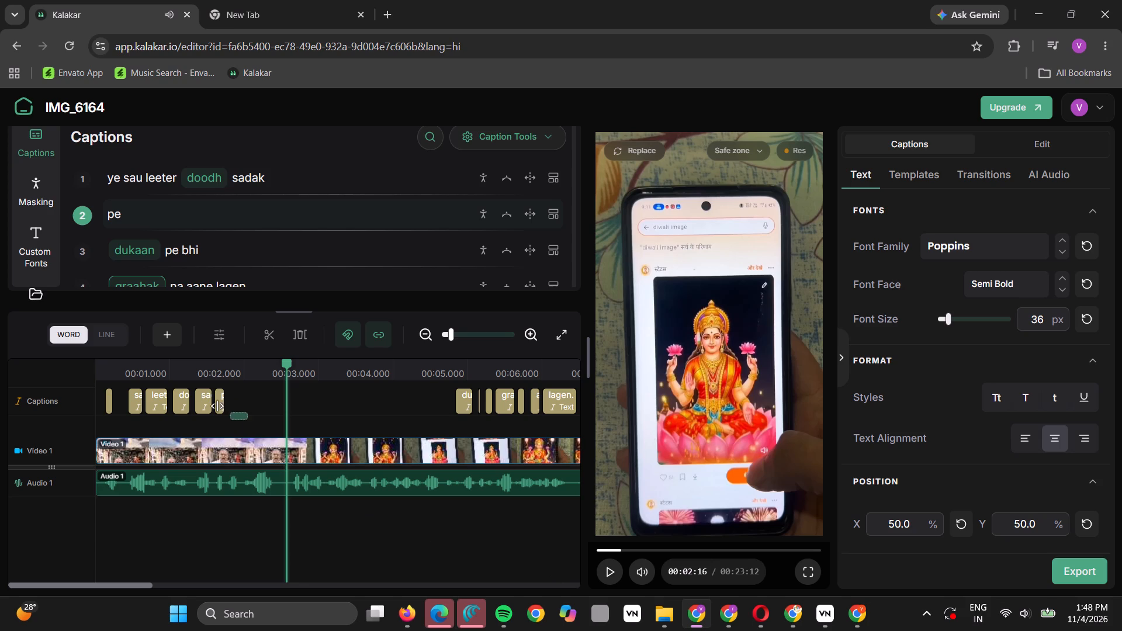
pyautogui.moveTo(217, 406); pyautogui.dragTo(197, 403)
pyautogui.press('Delete')
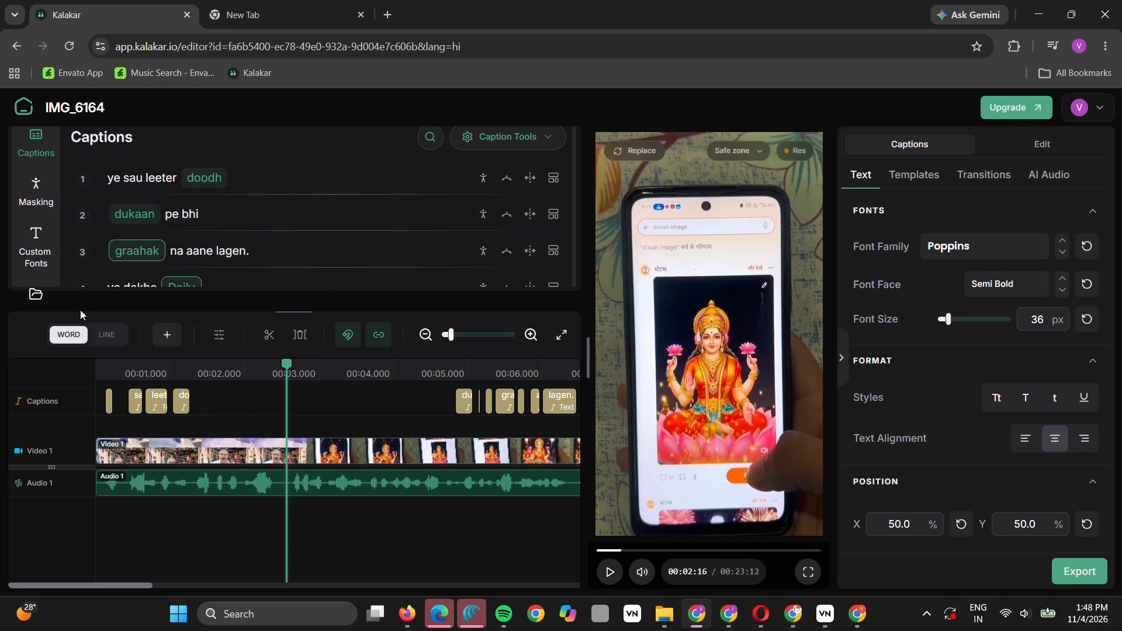
# Check playback past the opening scene and delete every caption word after "doodh" through the end of the timeline.
pyautogui.click(608, 545)
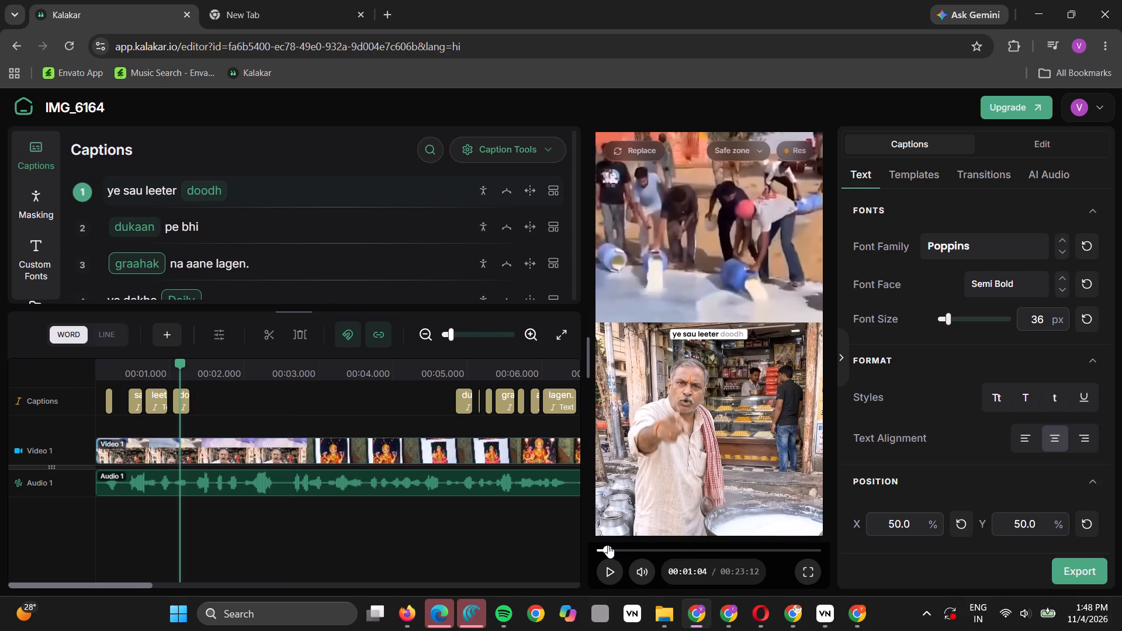
pyautogui.press('space')
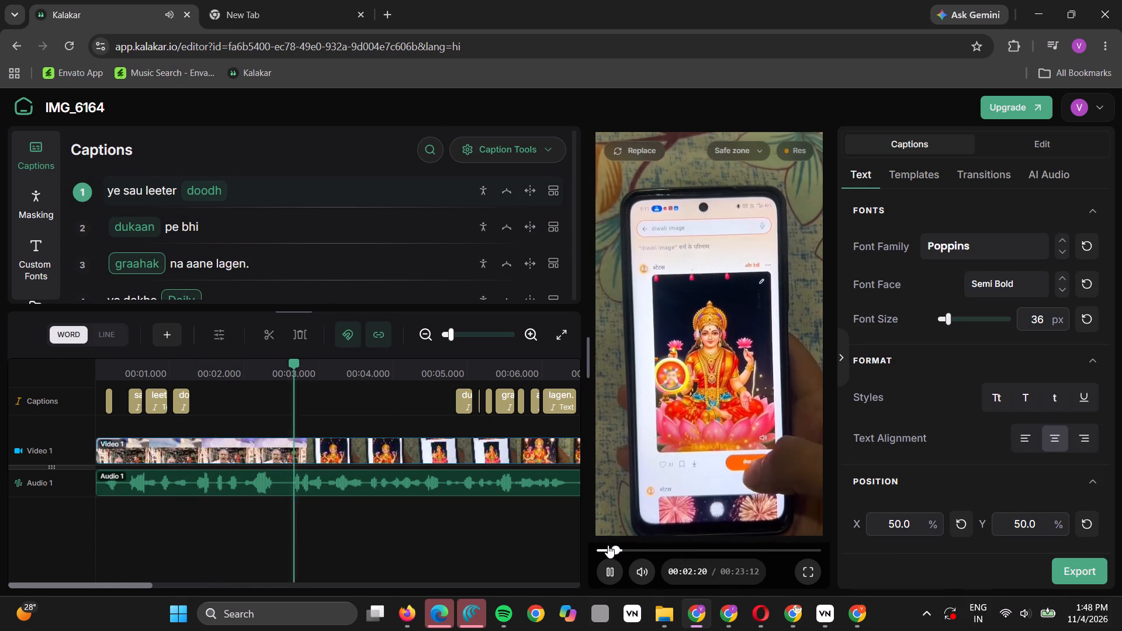
pyautogui.press('space')
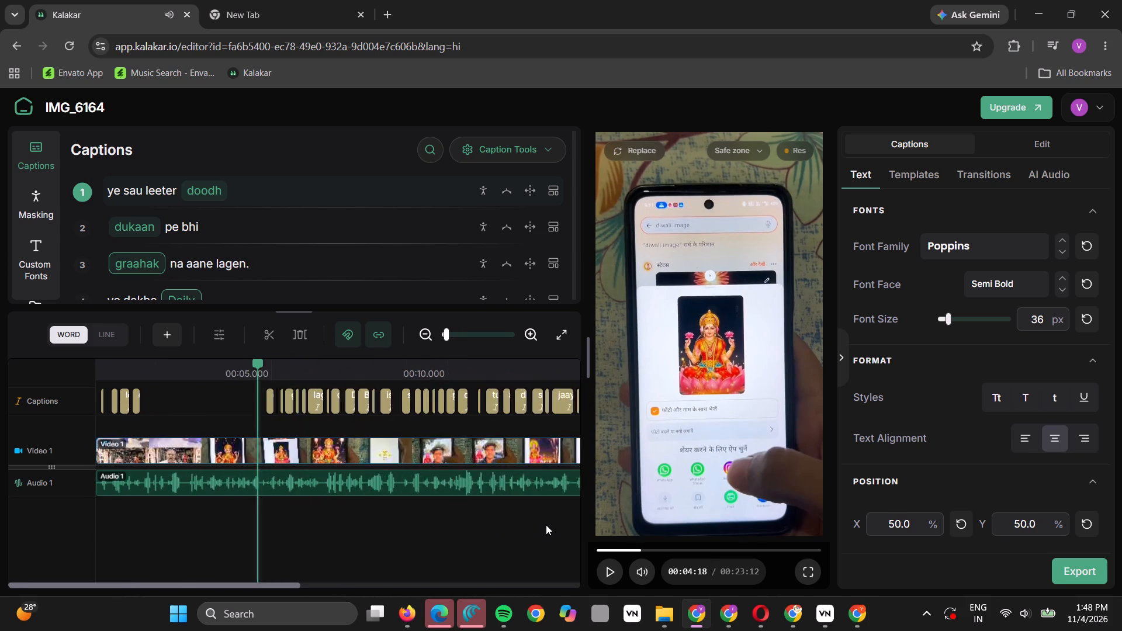
pyautogui.moveTo(179, 423); pyautogui.dragTo(565, 386)
pyautogui.press('Delete')
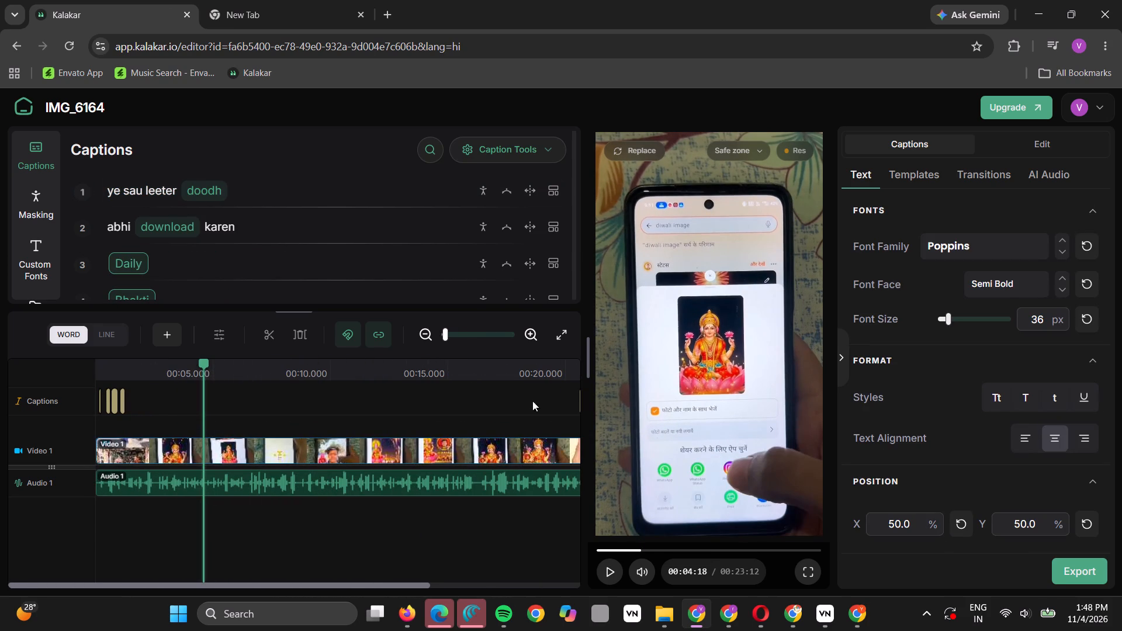
pyautogui.hscroll(-4, 505, 412)
pyautogui.moveTo(504, 412); pyautogui.dragTo(366, 418)
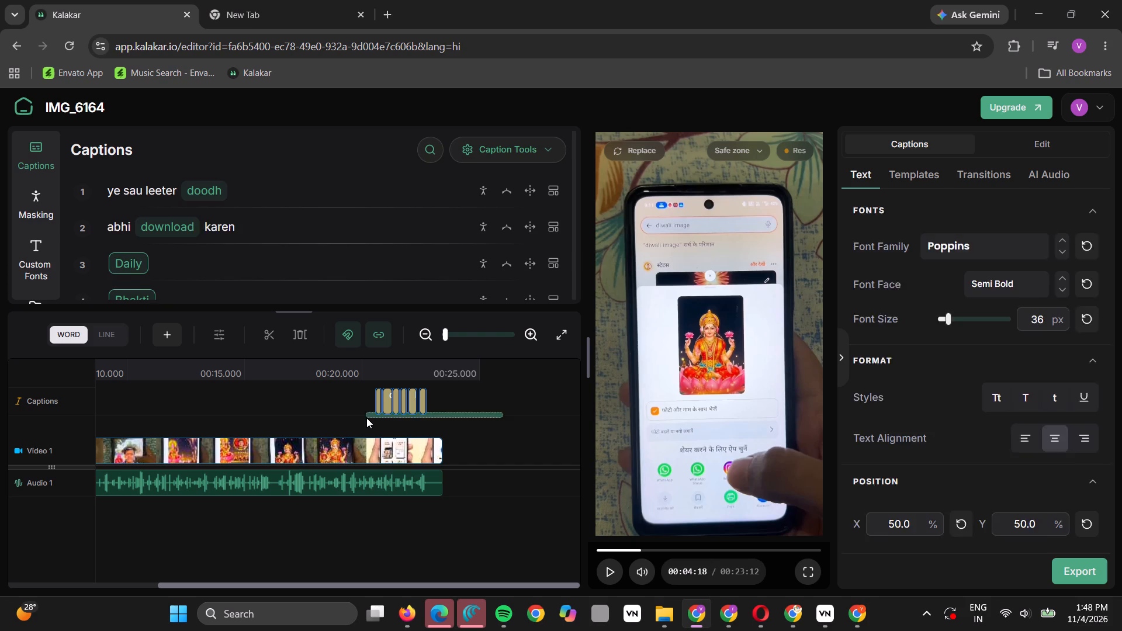
pyautogui.press('Delete')
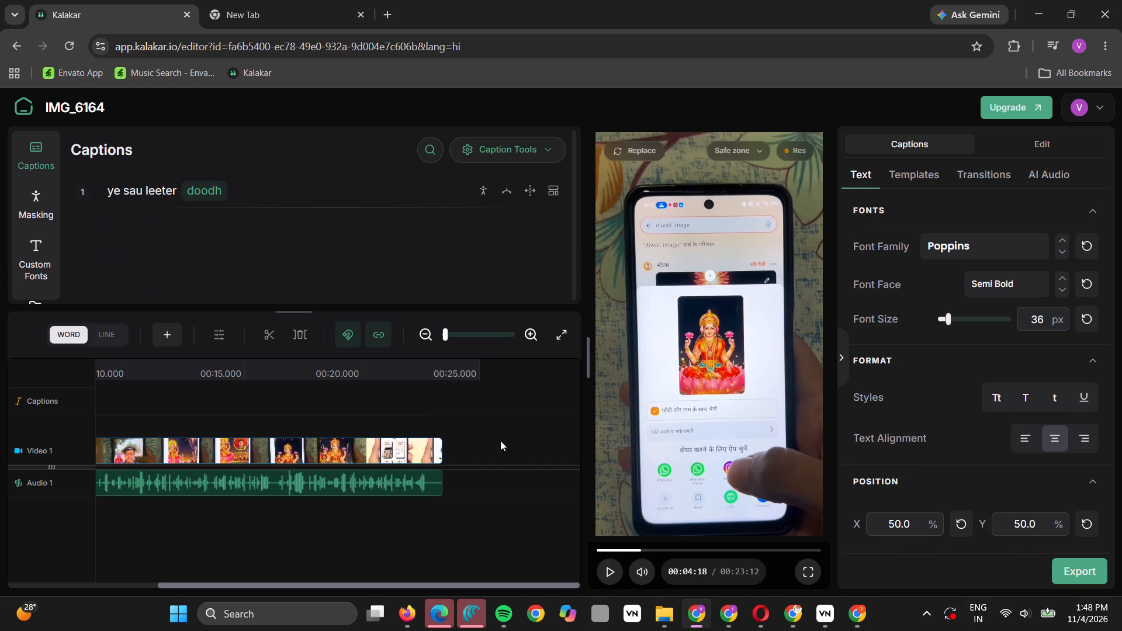
# Play the captioned video from the start and export it.
pyautogui.moveTo(614, 548); pyautogui.dragTo(589, 549)
pyautogui.press('space')
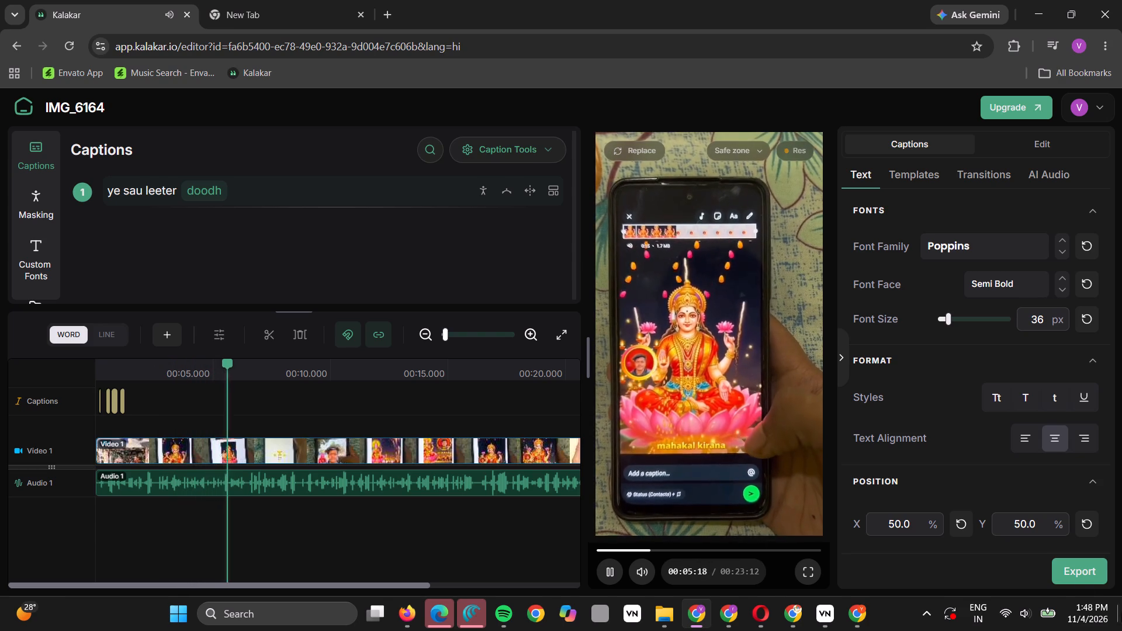
pyautogui.click(1068, 581)
pyautogui.click(1068, 581)
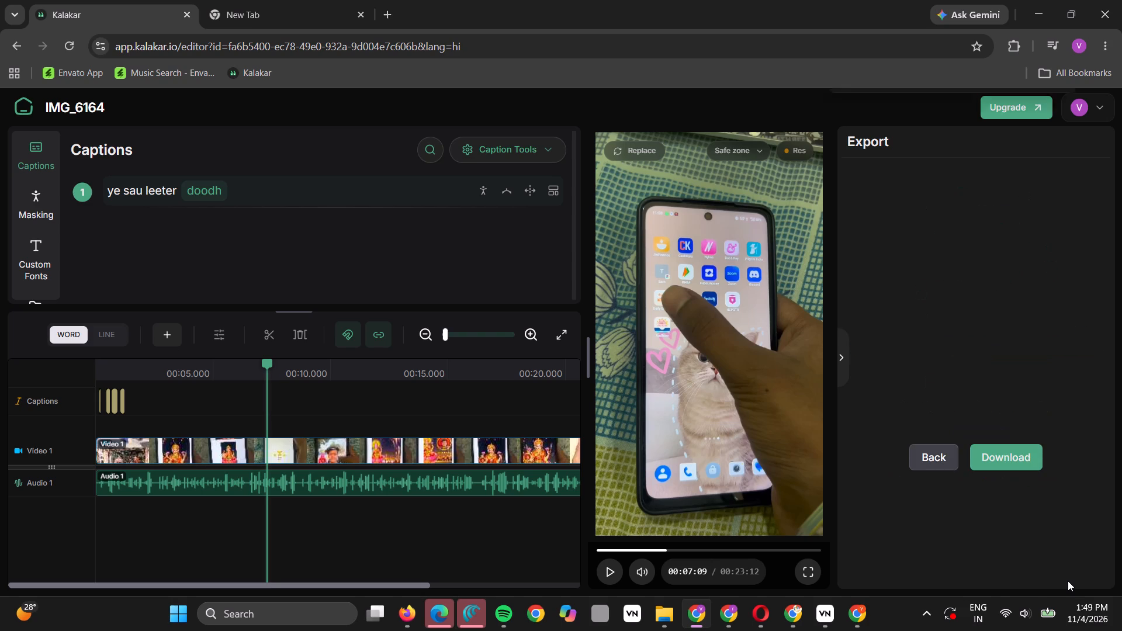
# Download the rendered video into the Desktop "final" folder as hook1, replacing the existing file of that name.
pyautogui.click(986, 459)
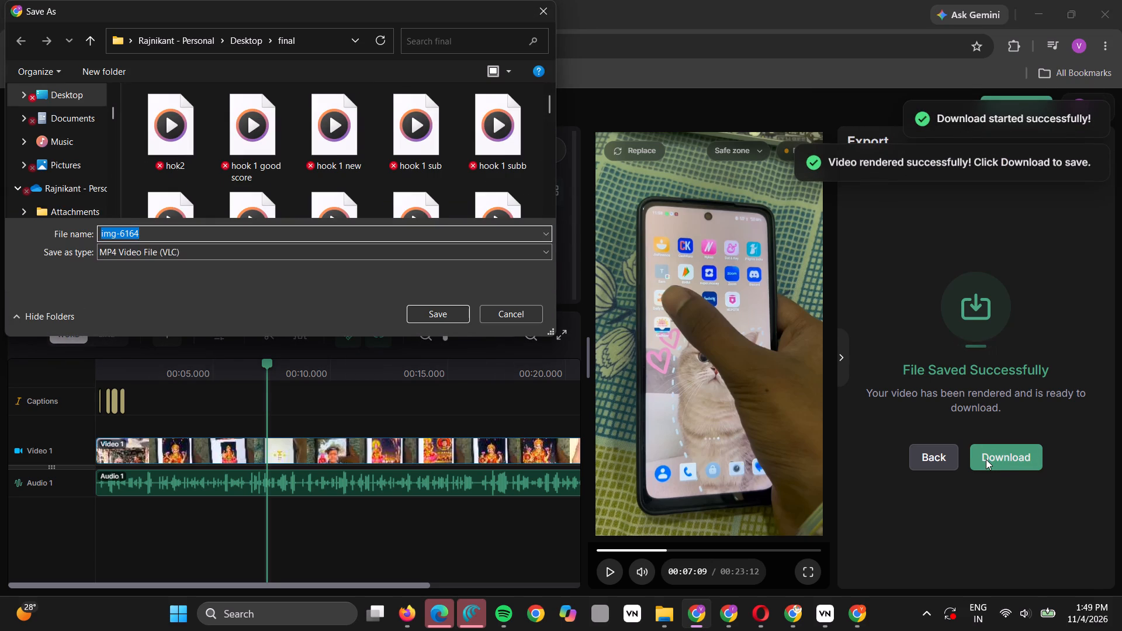
pyautogui.write('hook')
pyautogui.press('1')
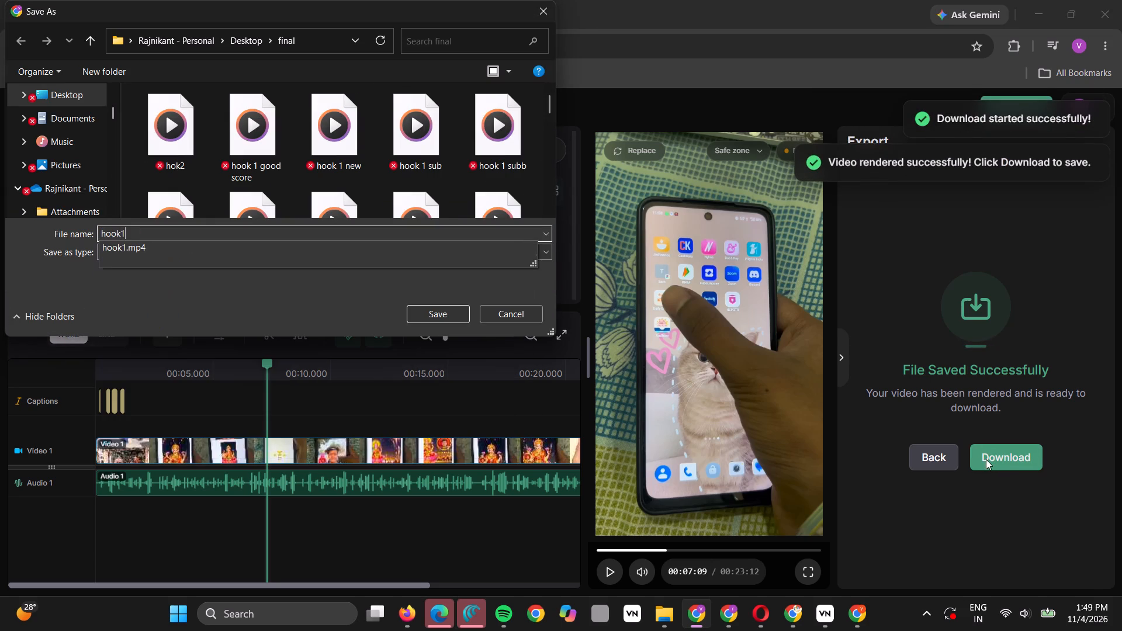
pyautogui.press('Return')
pyautogui.press('Right')
pyautogui.press('Return')
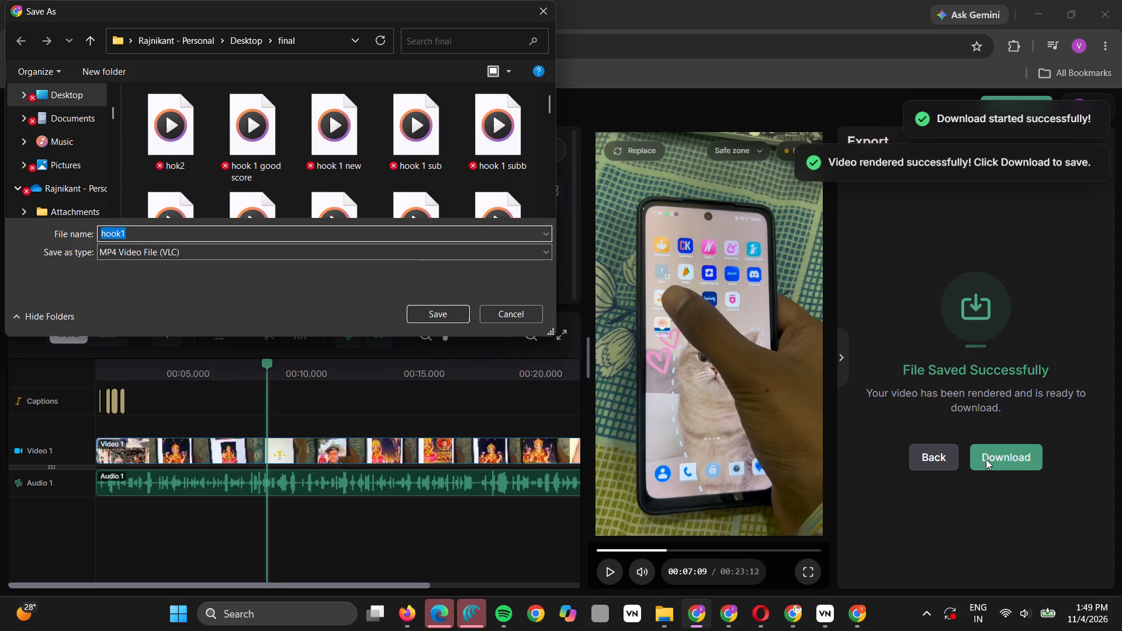
pyautogui.press('Return')
pyautogui.press('Left')
pyautogui.press('Return')
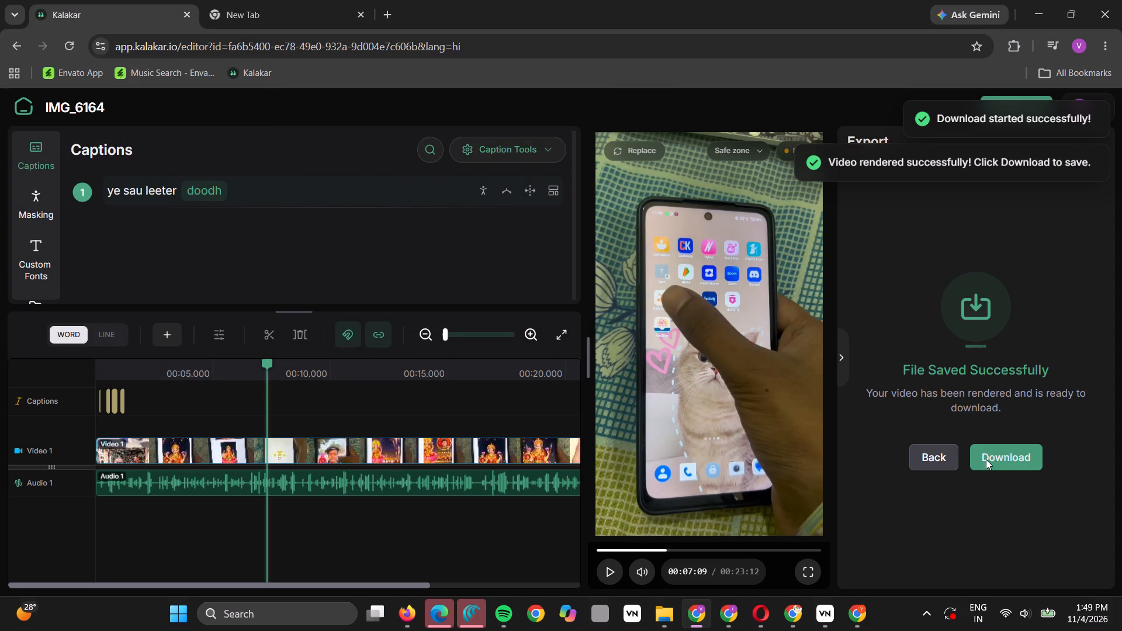
# Switch to Google Drive and upload the downloaded hook1.mp4 into the "4 nov 1" folder.
pyautogui.moveTo(918, 87); pyautogui.dragTo(866, 608)
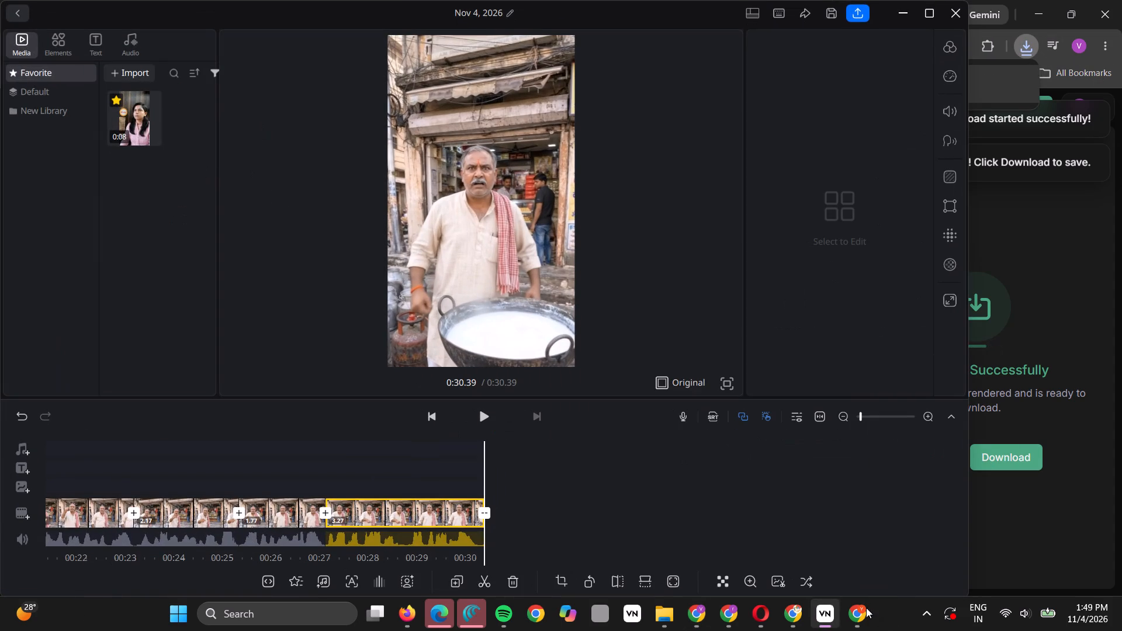
pyautogui.moveTo(866, 608); pyautogui.dragTo(559, 450)
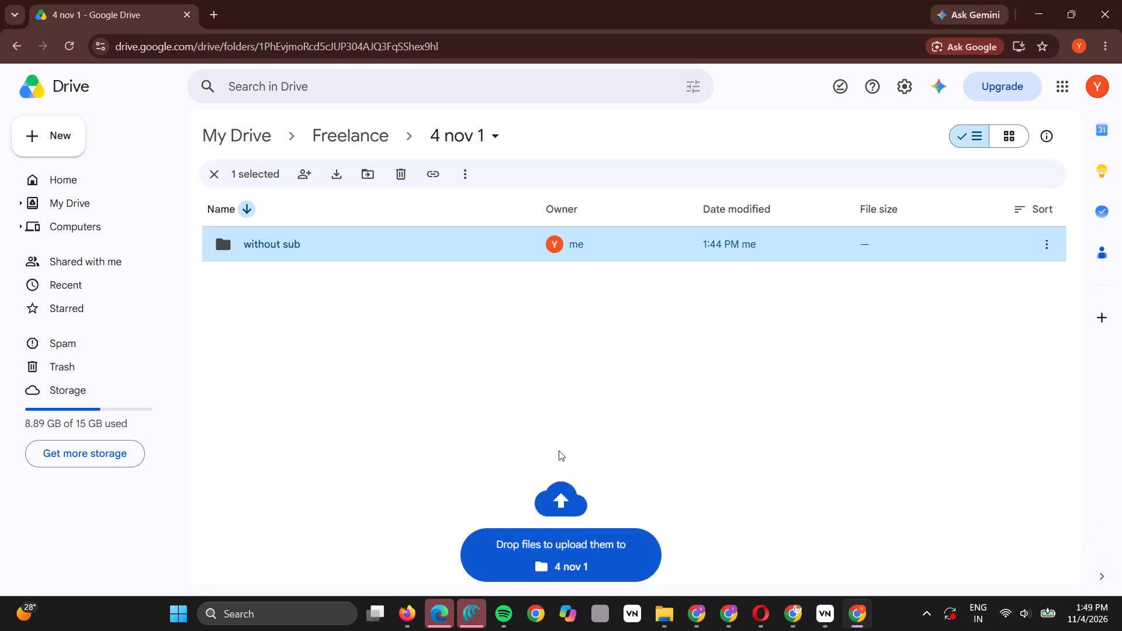
# Open the "without sub" folder and rename IMG_6164.MOV as hook1.
pyautogui.moveTo(410, 266); pyautogui.dragTo(409, 249)
pyautogui.doubleClick(409, 249)
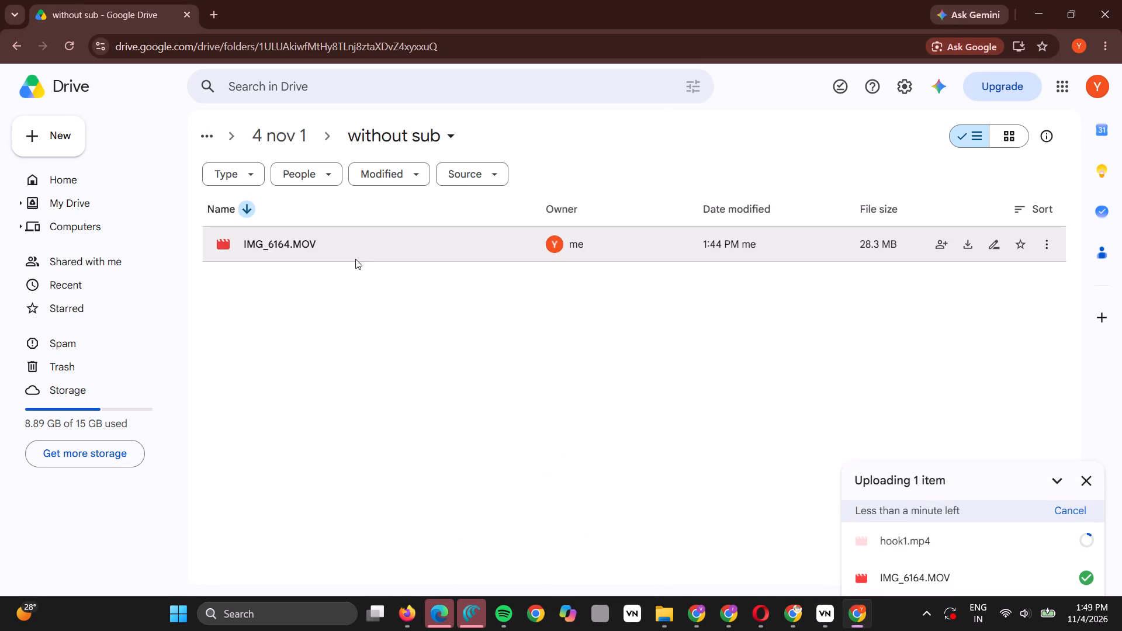
pyautogui.rightClick(355, 259)
pyautogui.click(397, 339)
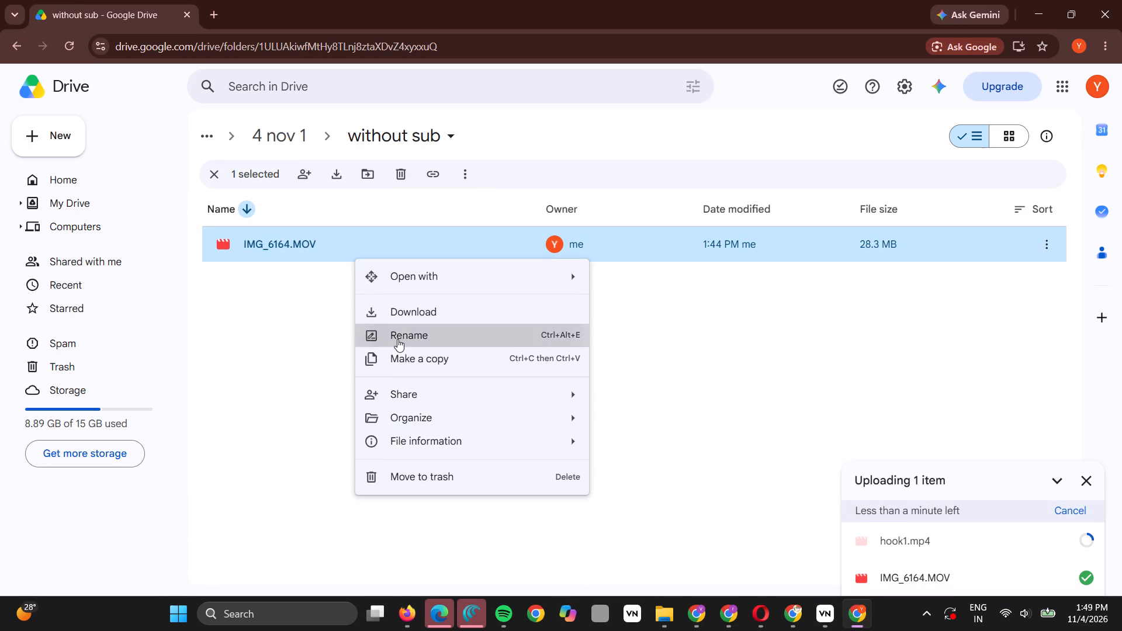
pyautogui.write('hook1')
pyautogui.press('Return')
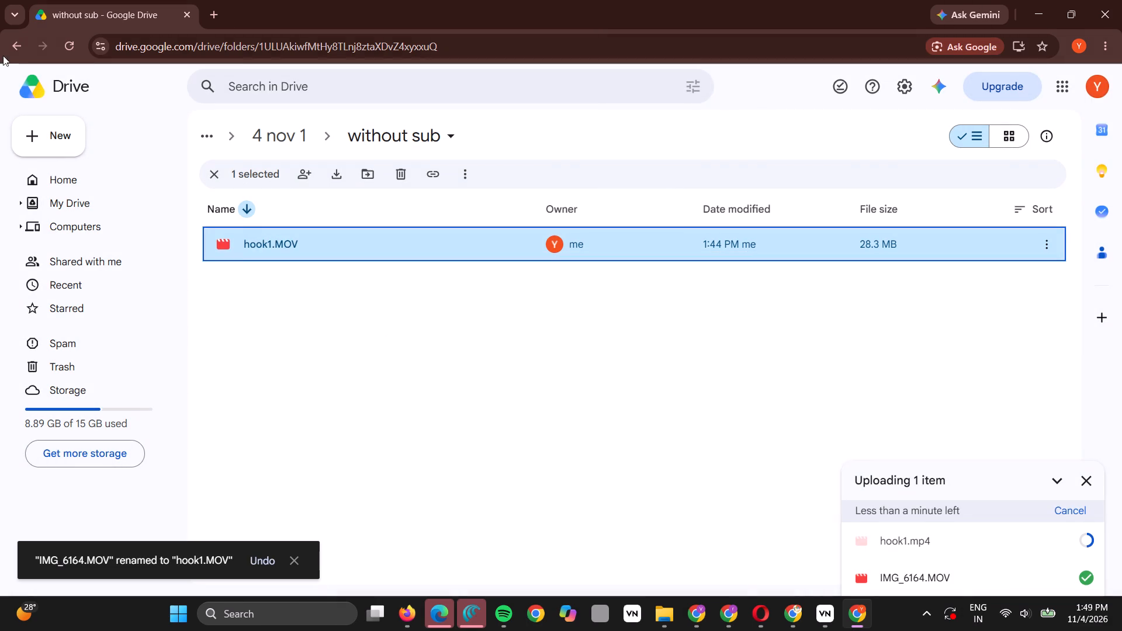
# Return to the "4 nov 1" folder in Google Drive to check the upload.
pyautogui.click(9, 45)
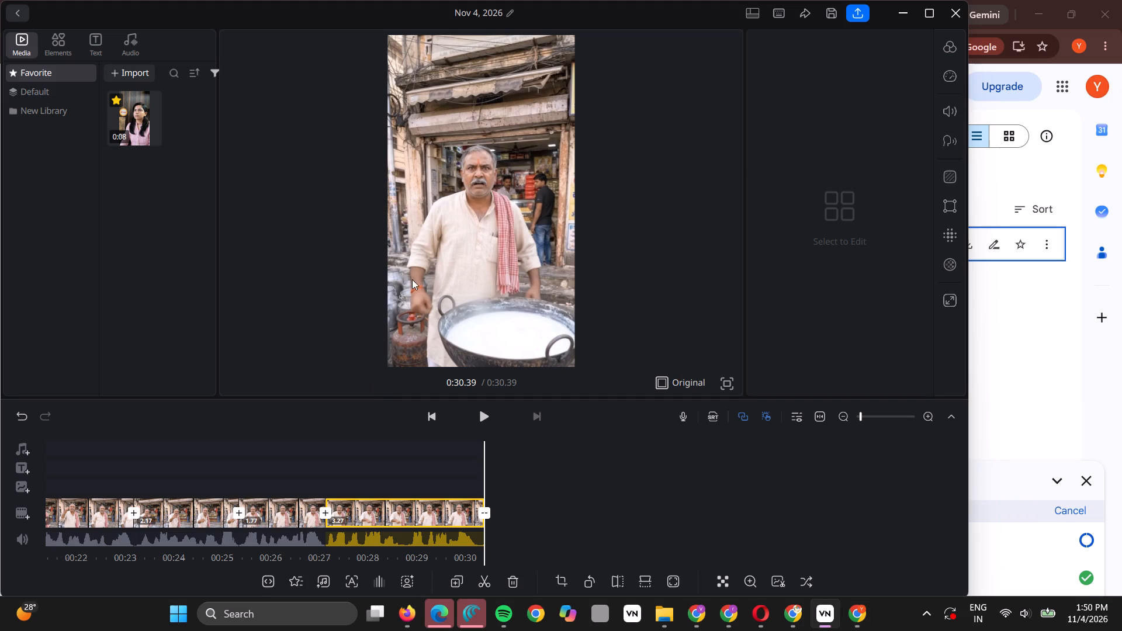
pyautogui.click(1001, 382)
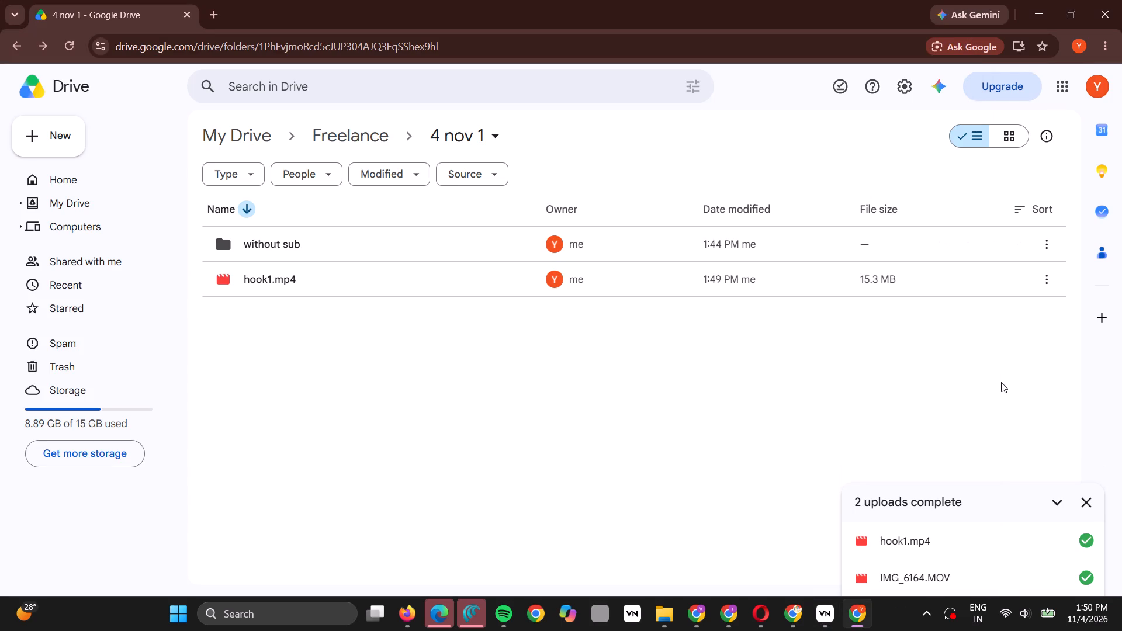
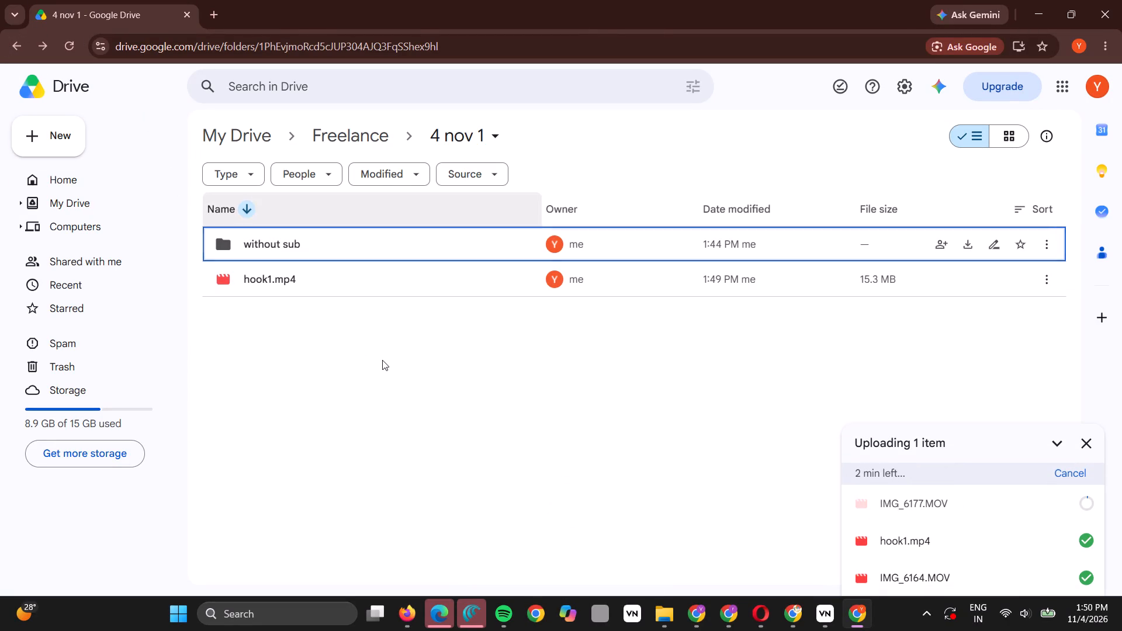
pyautogui.hscroll(2, 382, 360)
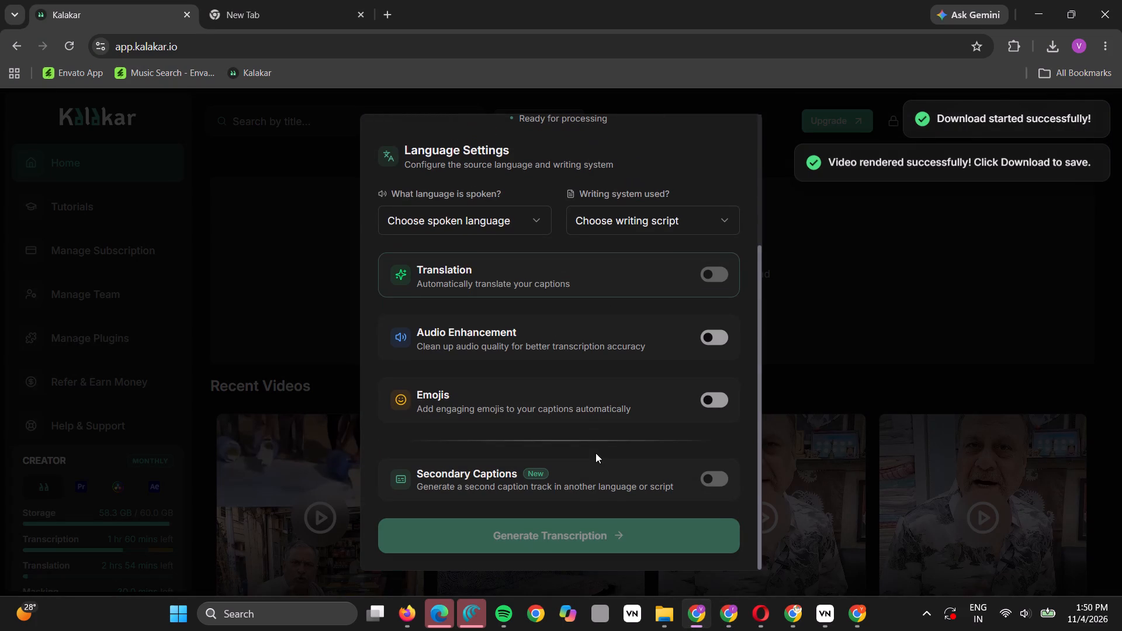
pyautogui.click(472, 231)
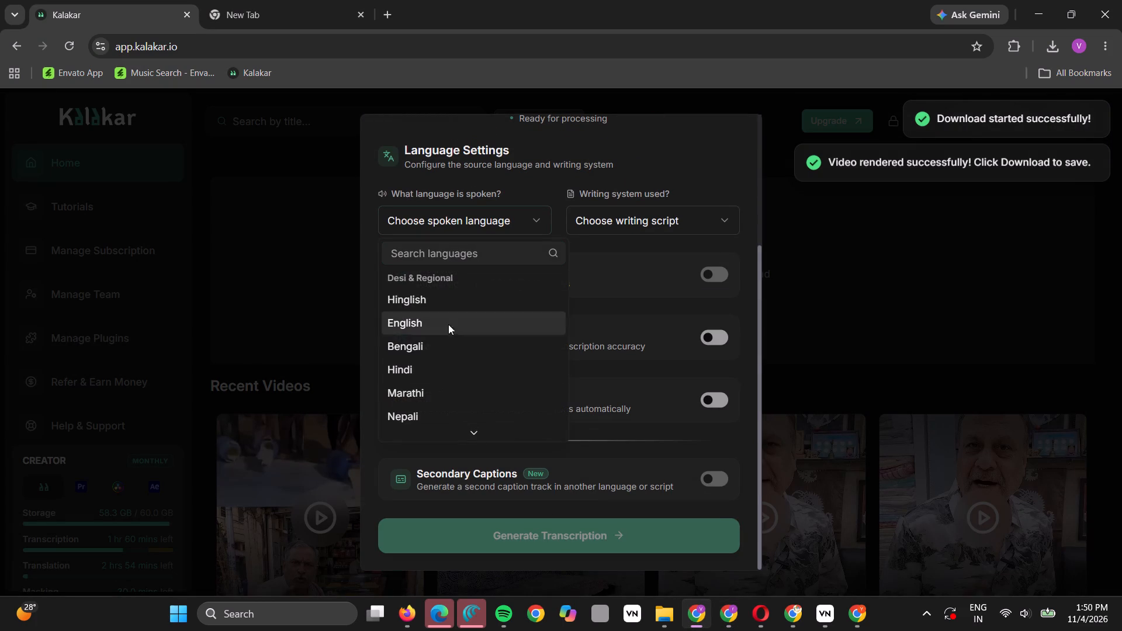
pyautogui.click(443, 308)
pyautogui.click(512, 533)
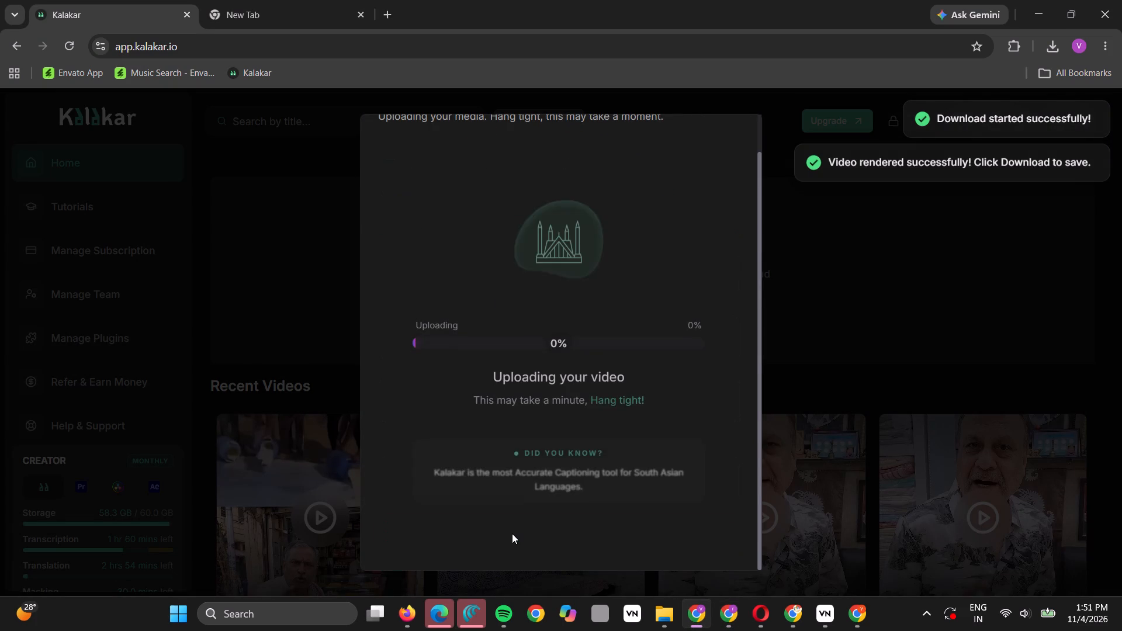
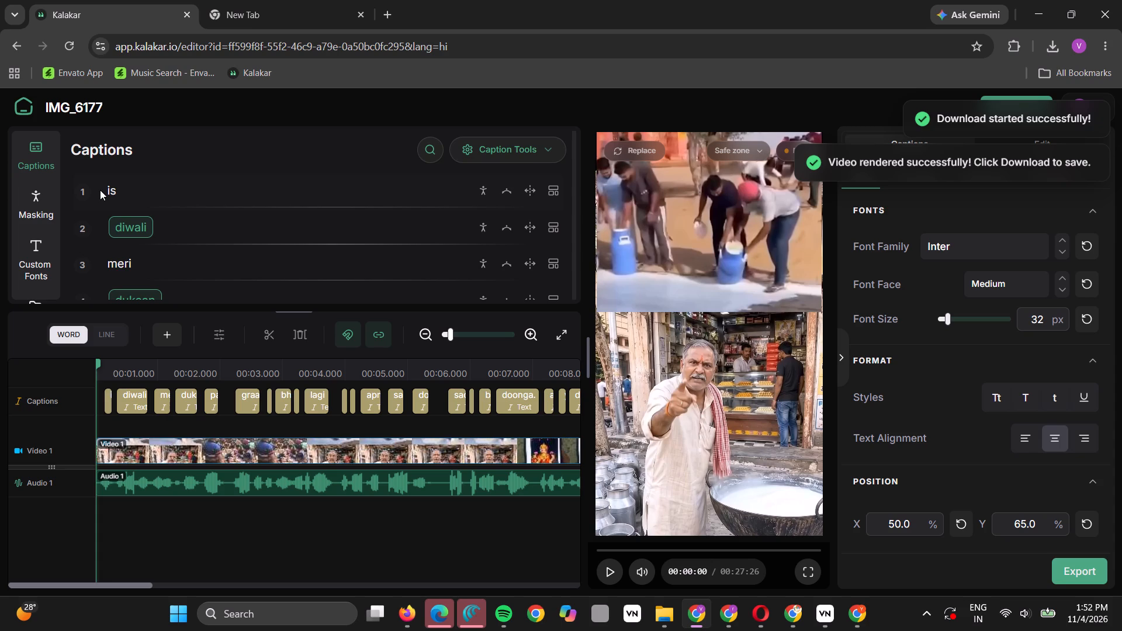
# Select the first caption line, "is", in the IMG_6177 project to preview it on the video.
pyautogui.click(110, 191)
pyautogui.click(161, 192)
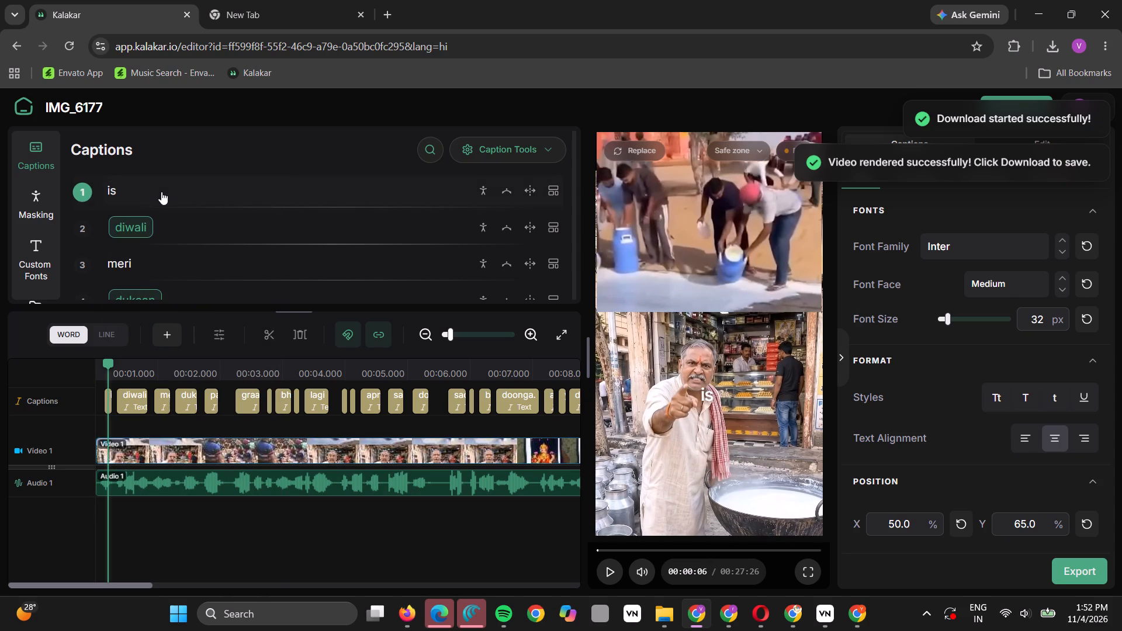
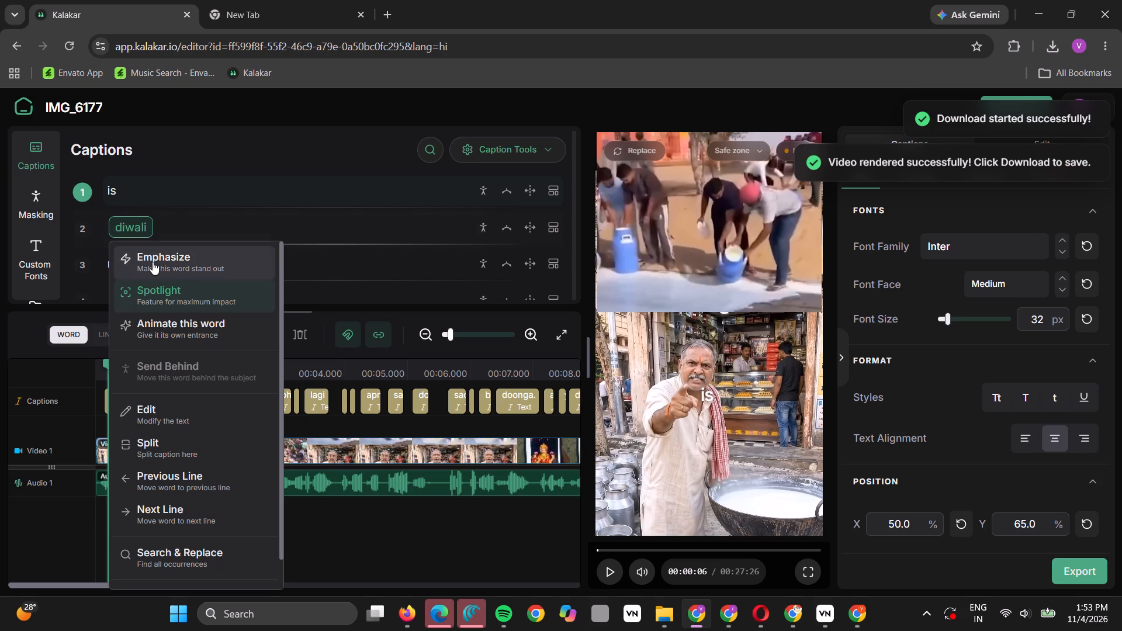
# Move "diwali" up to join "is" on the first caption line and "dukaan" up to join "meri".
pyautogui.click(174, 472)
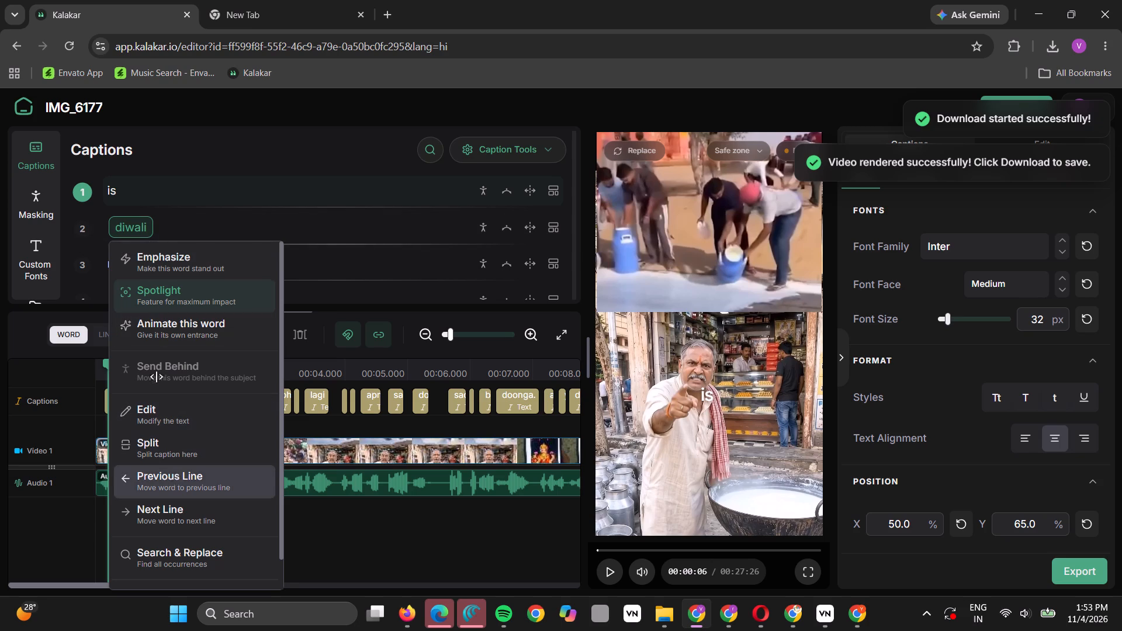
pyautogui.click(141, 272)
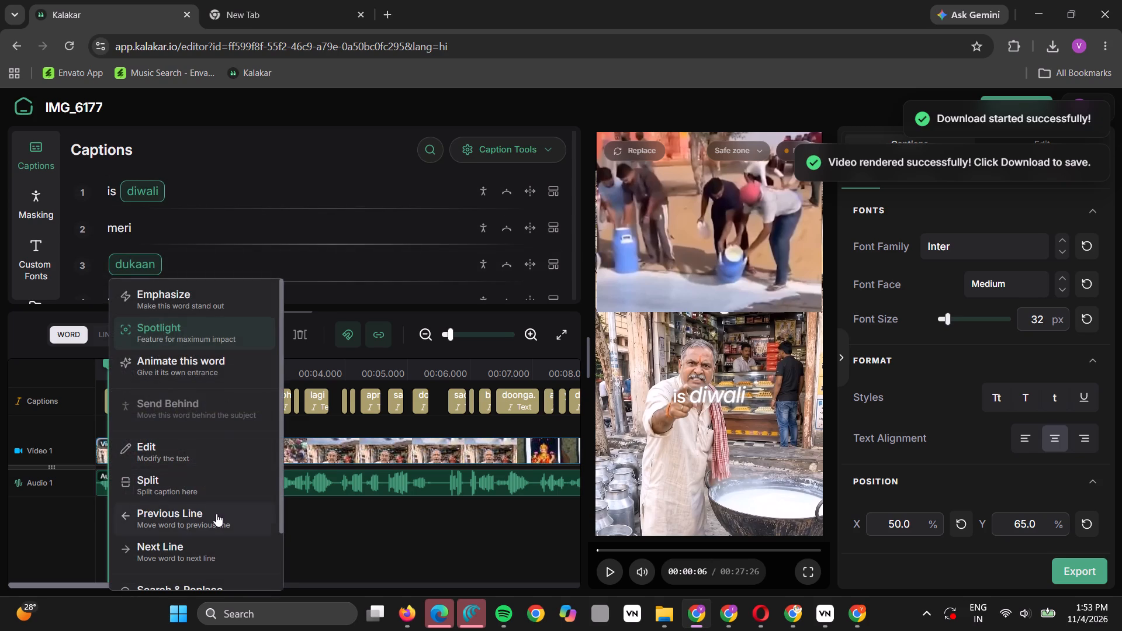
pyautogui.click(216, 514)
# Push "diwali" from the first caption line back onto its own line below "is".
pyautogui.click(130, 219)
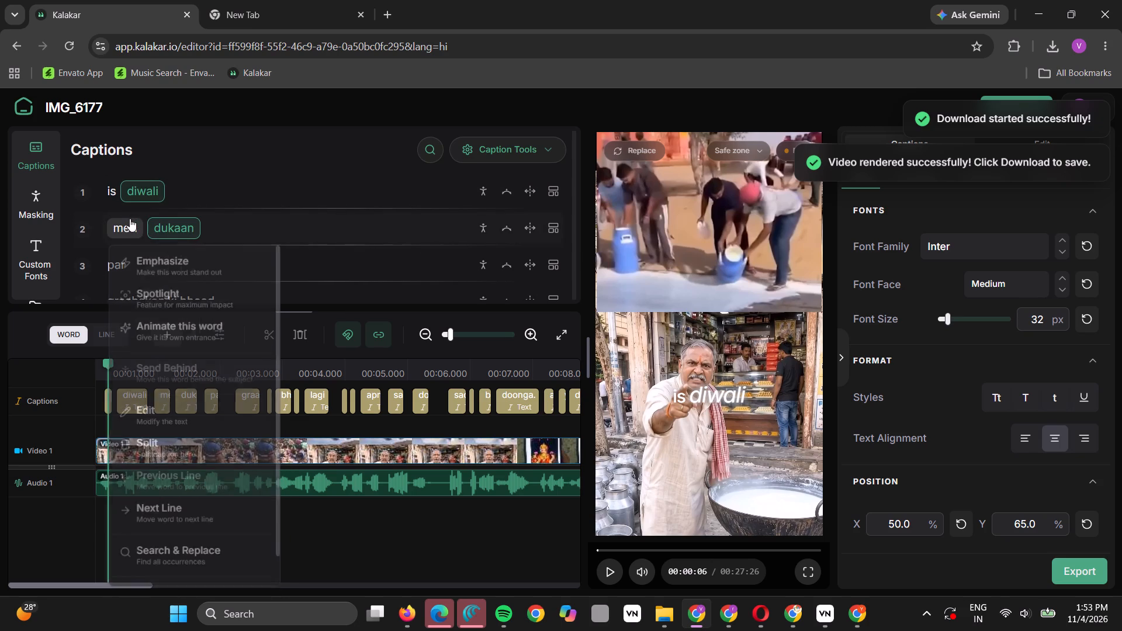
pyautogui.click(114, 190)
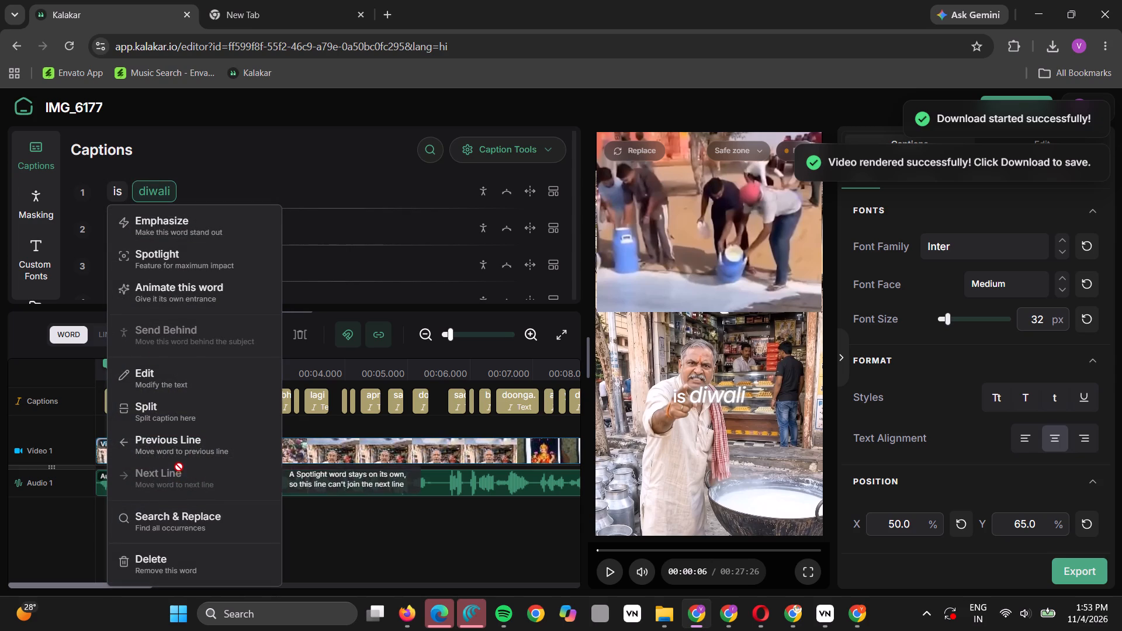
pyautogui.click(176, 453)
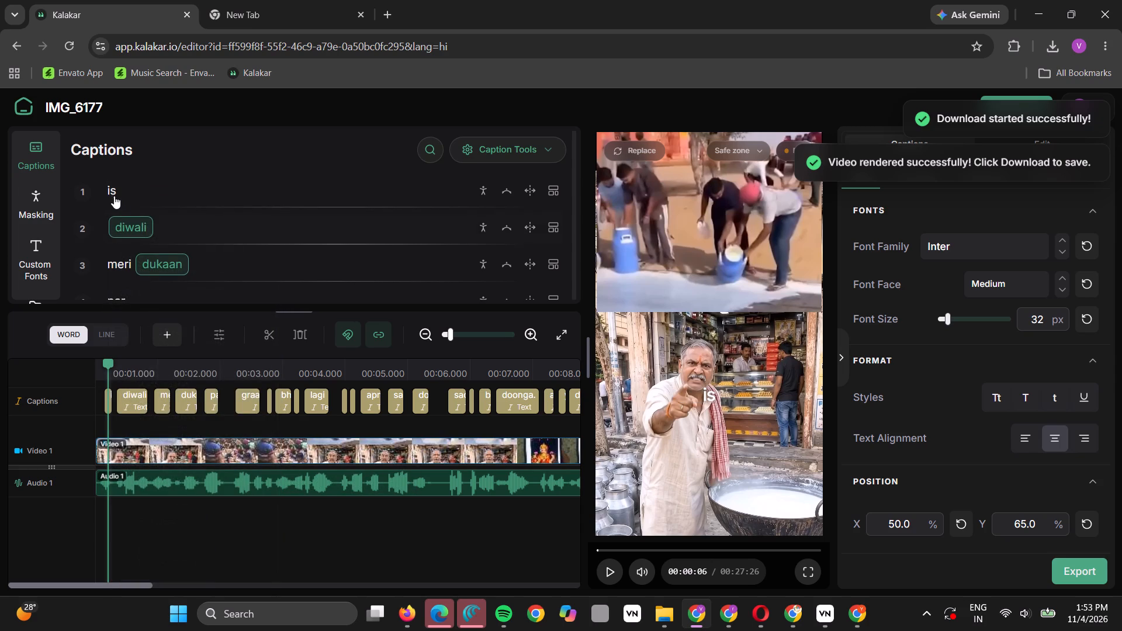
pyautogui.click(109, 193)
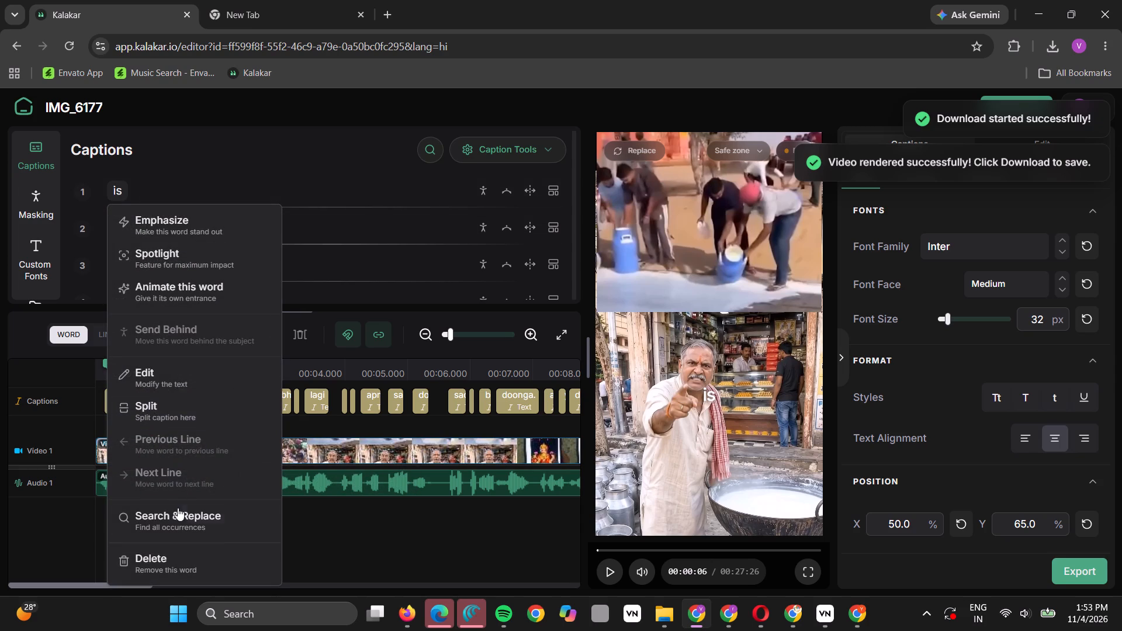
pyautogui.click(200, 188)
# Regroup the opening captions so the first line reads "is diwali meri" and the second reads "dukaan par".
pyautogui.click(173, 259)
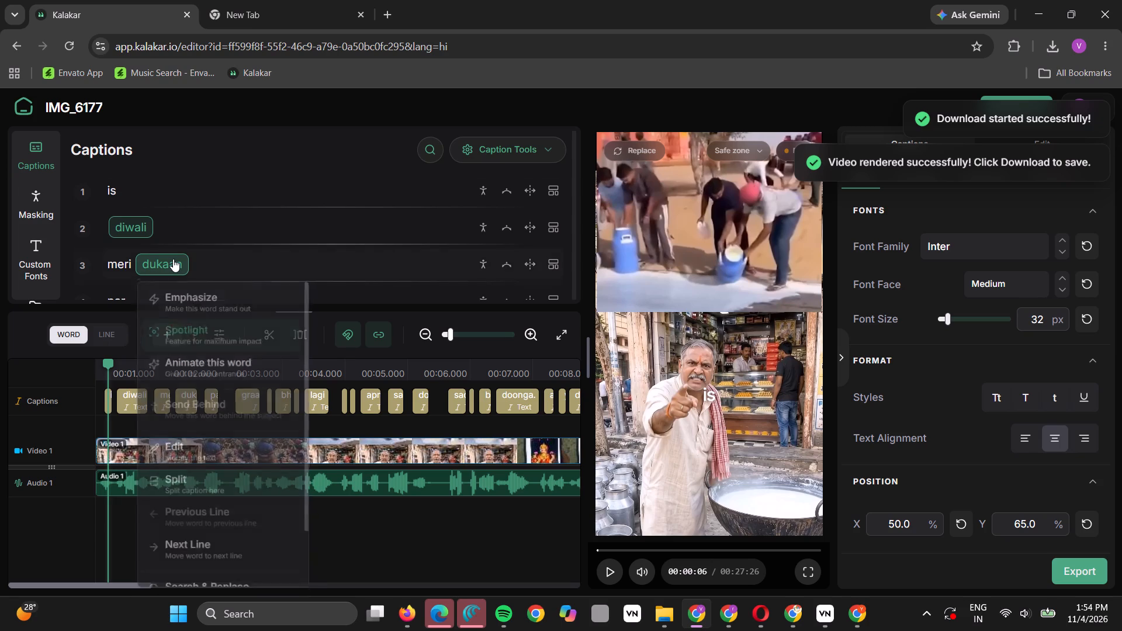
pyautogui.click(200, 542)
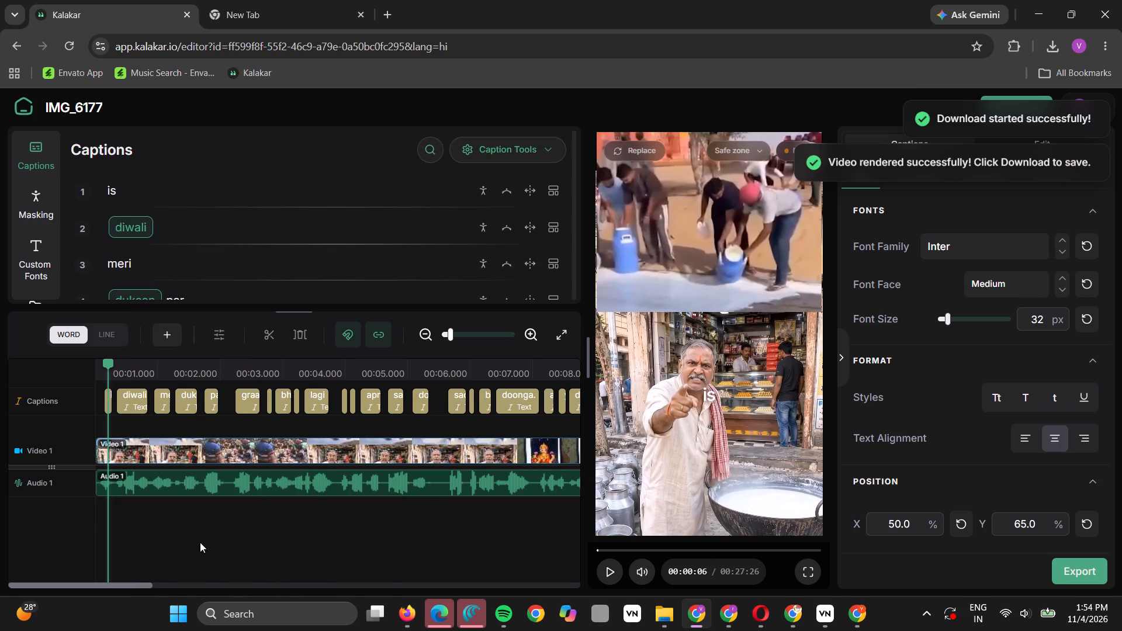
pyautogui.click(129, 225)
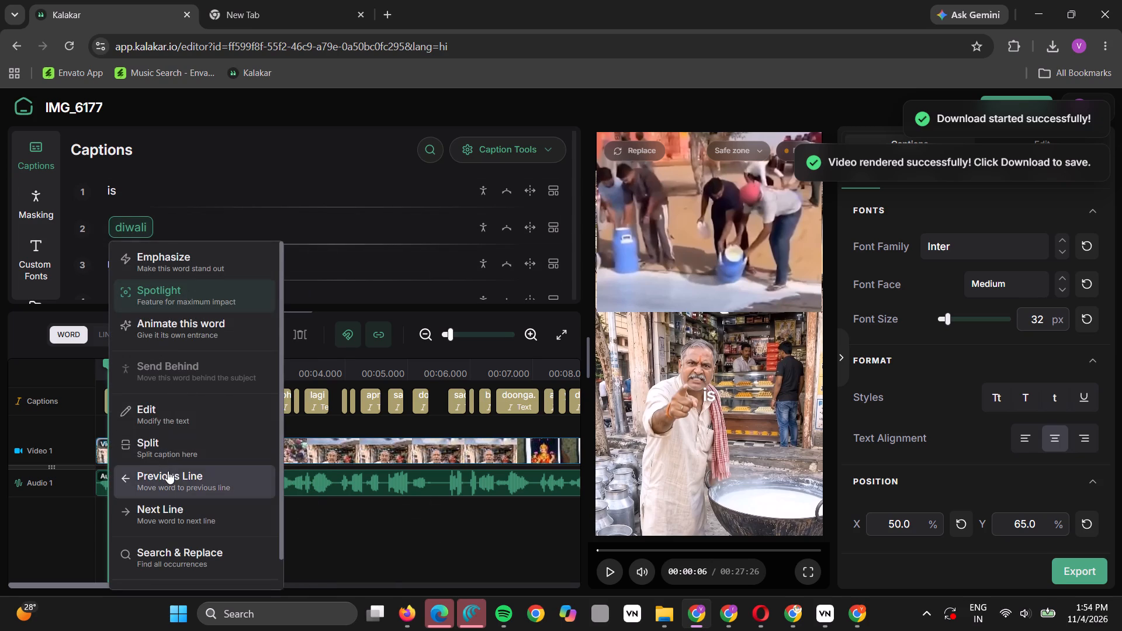
pyautogui.click(168, 471)
pyautogui.click(115, 190)
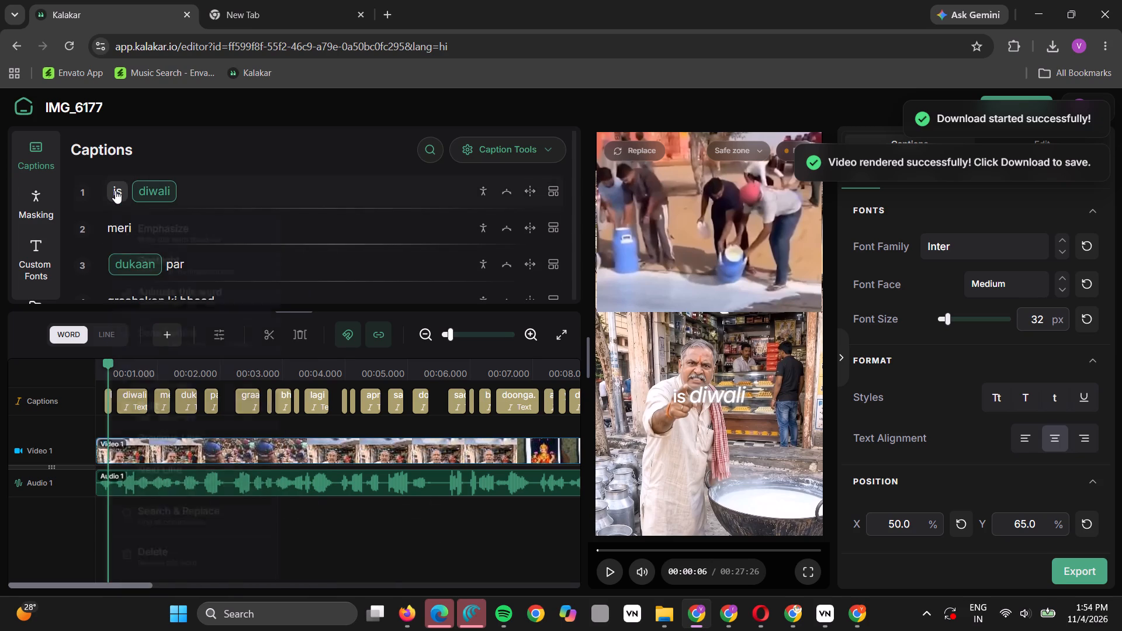
pyautogui.click(164, 468)
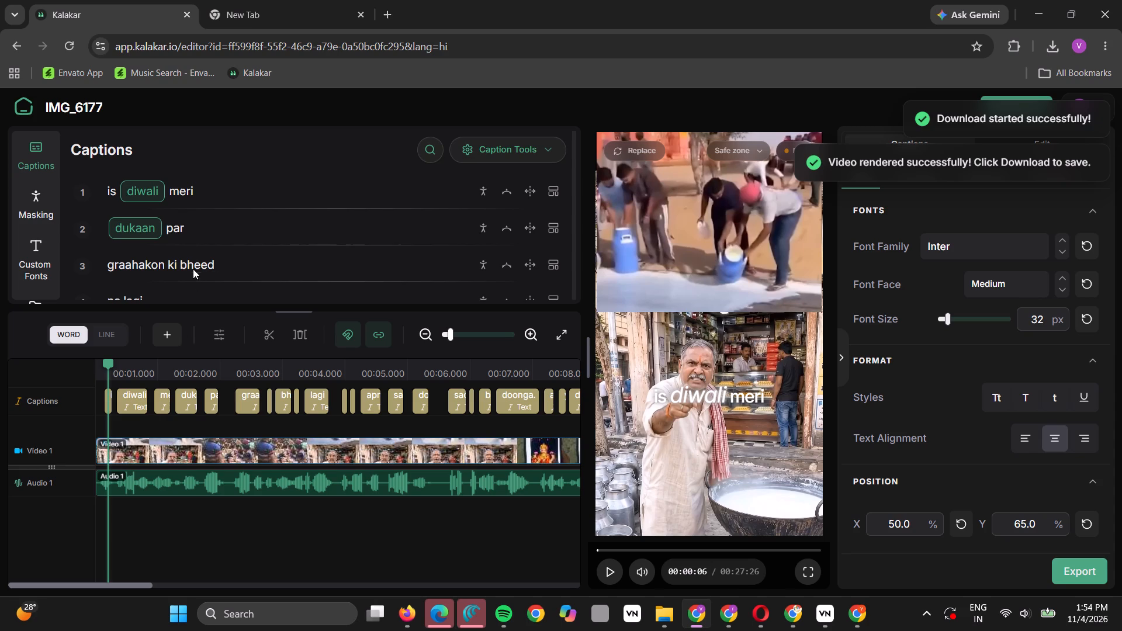
pyautogui.click(116, 183)
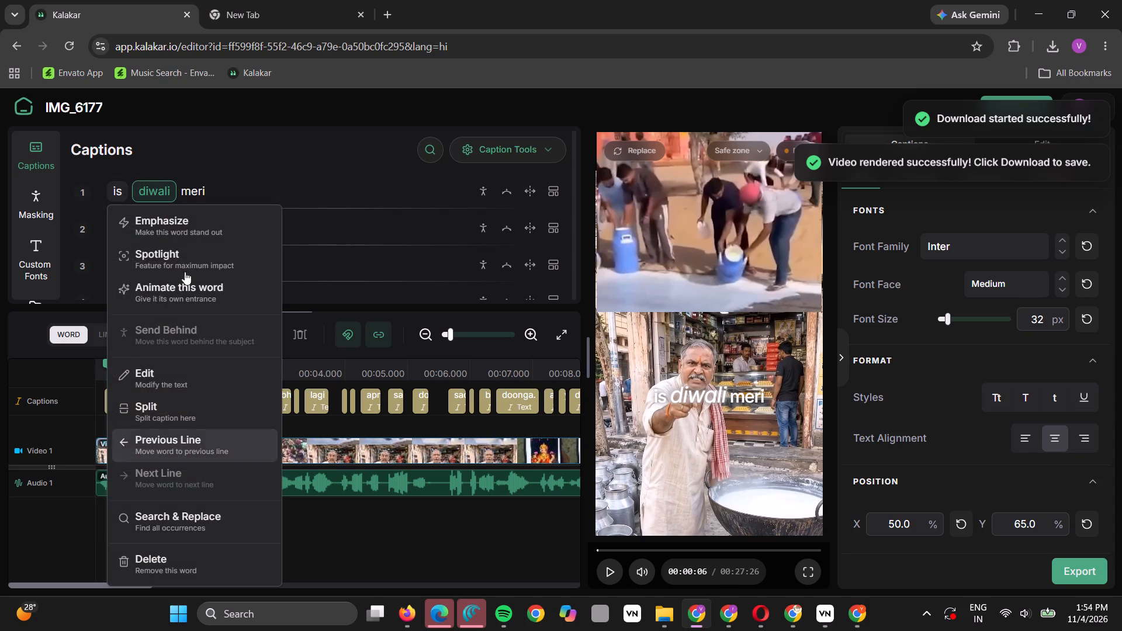
pyautogui.click(194, 188)
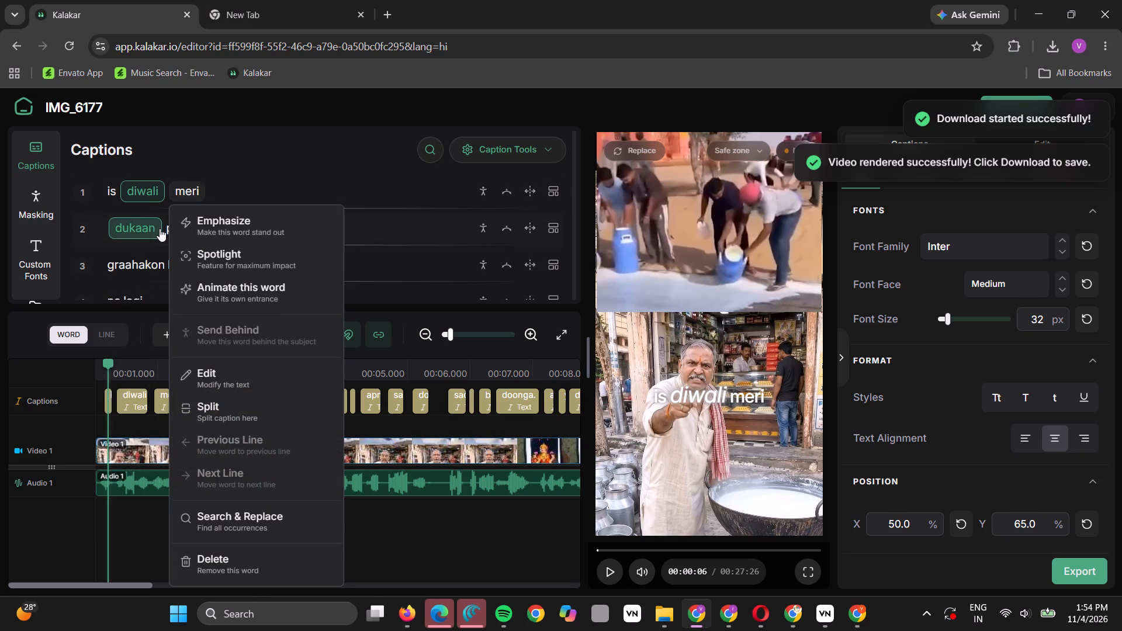
# Extend the second caption line to "dukaan par graahakon ki" and move "bheed" down to join "na lagi".
pyautogui.click(160, 228)
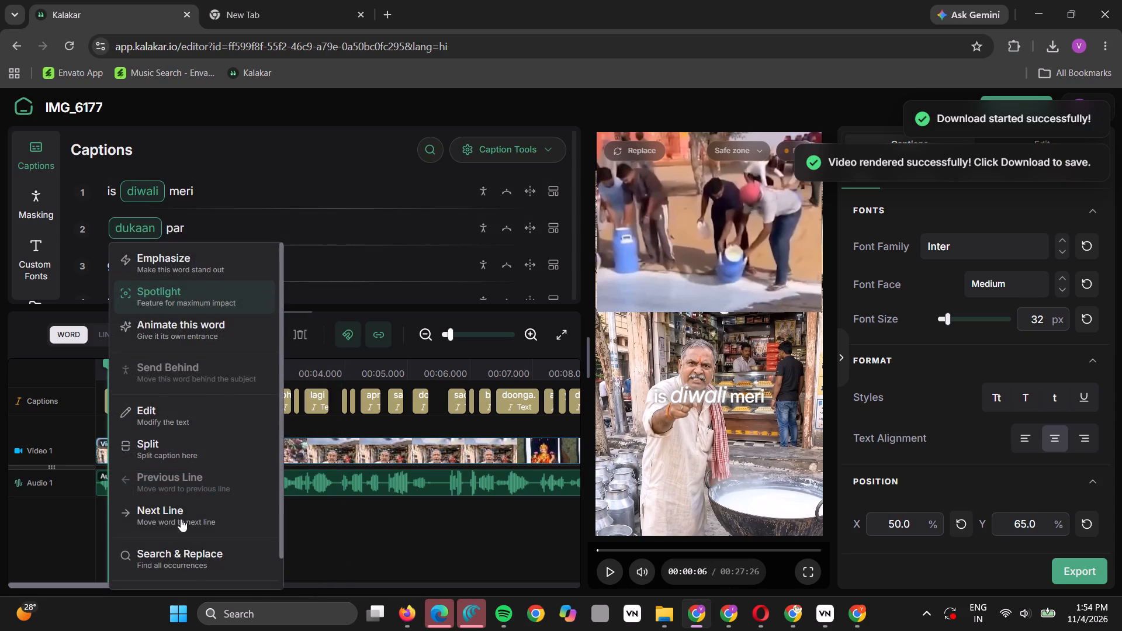
pyautogui.click(181, 519)
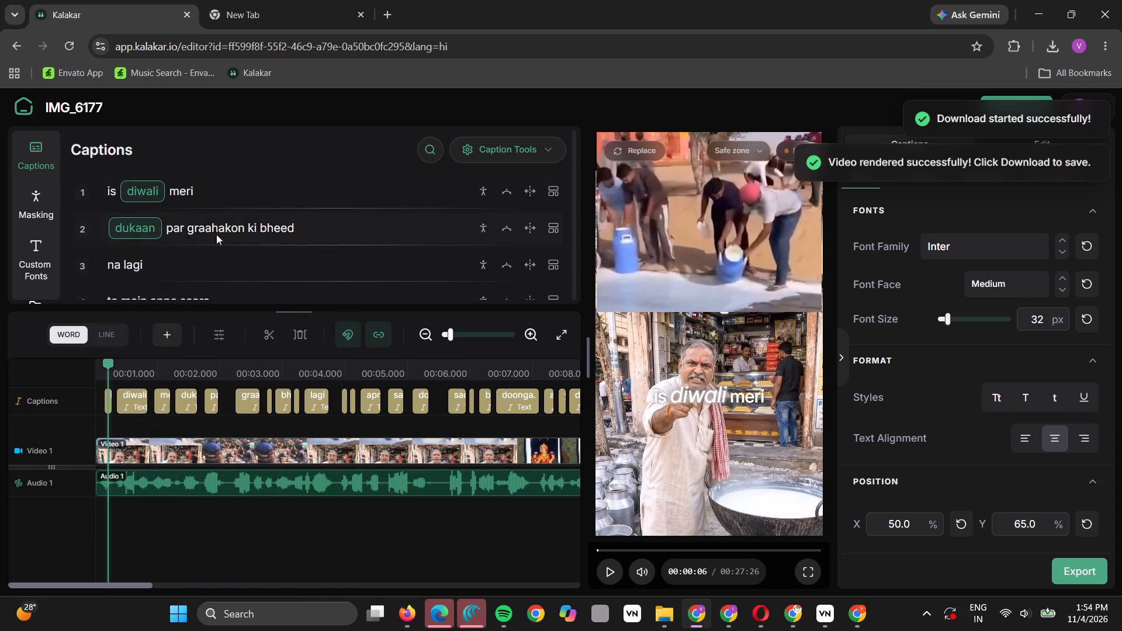
pyautogui.click(272, 228)
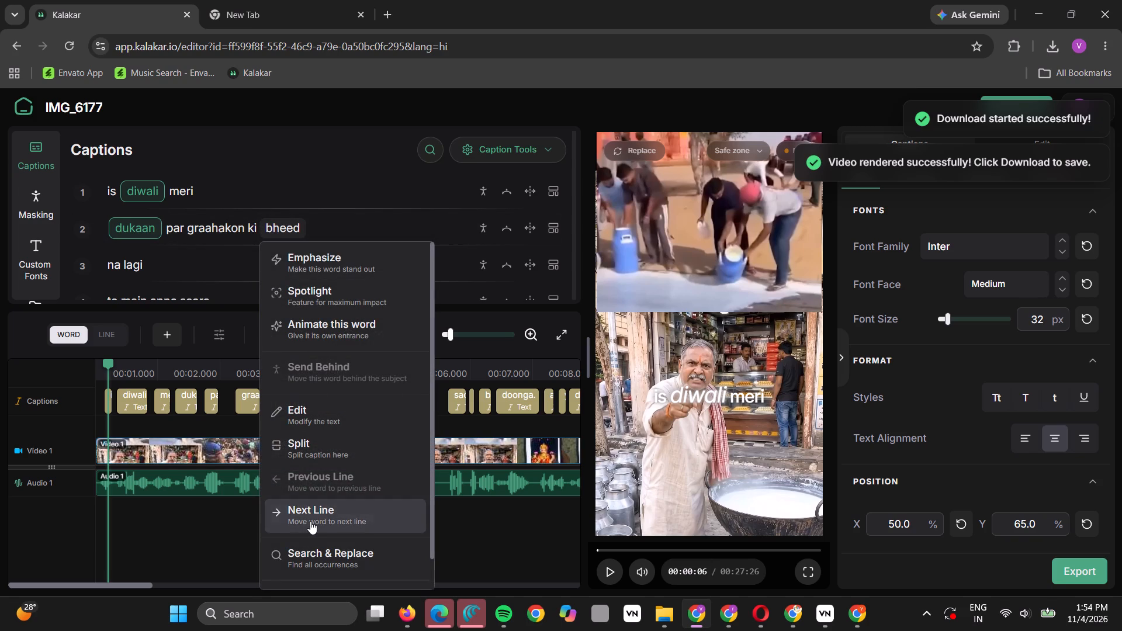
pyautogui.click(310, 521)
# Merge "bheed na lagi" with the following line to form the caption "bheed na lagi to main apna saara".
pyautogui.scroll(-1, 184, 242)
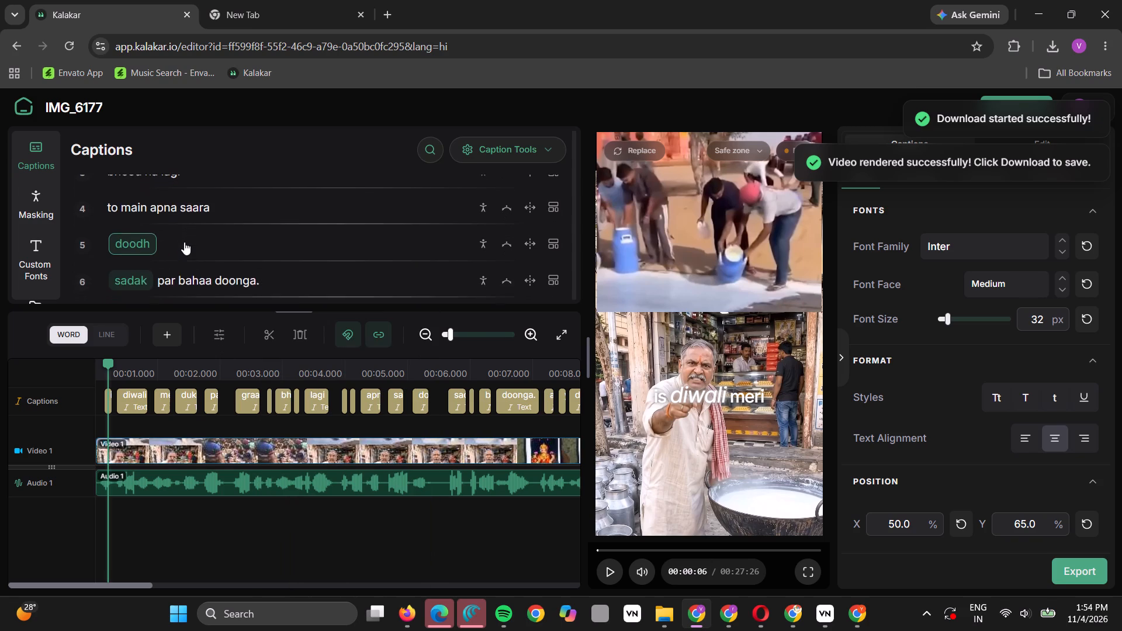
pyautogui.scroll(1, 176, 241)
pyautogui.click(124, 214)
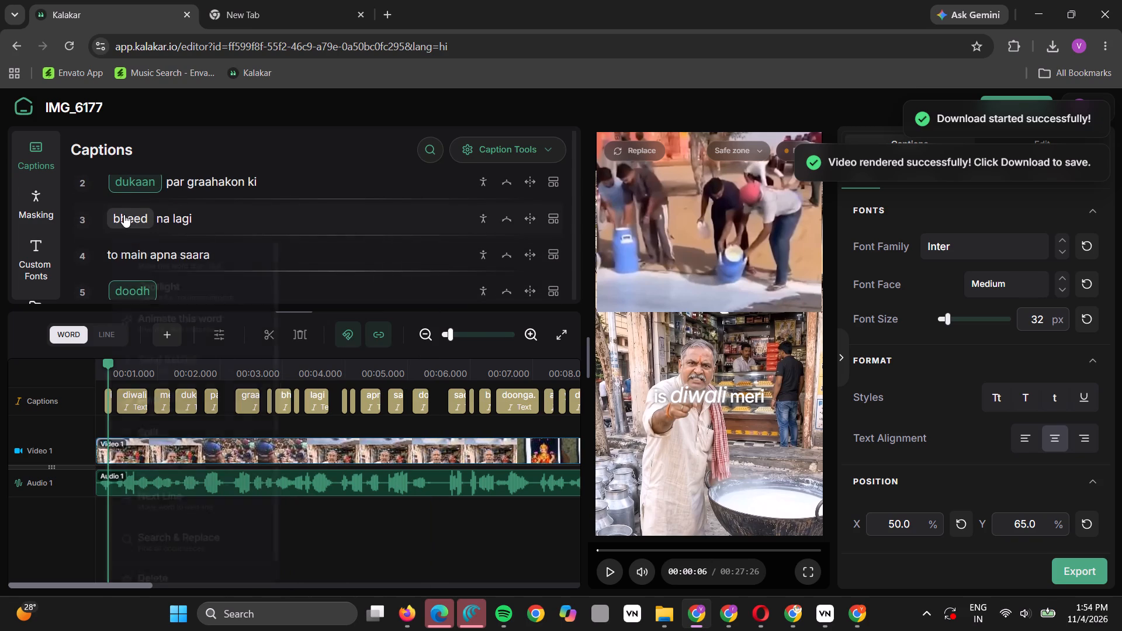
pyautogui.click(163, 507)
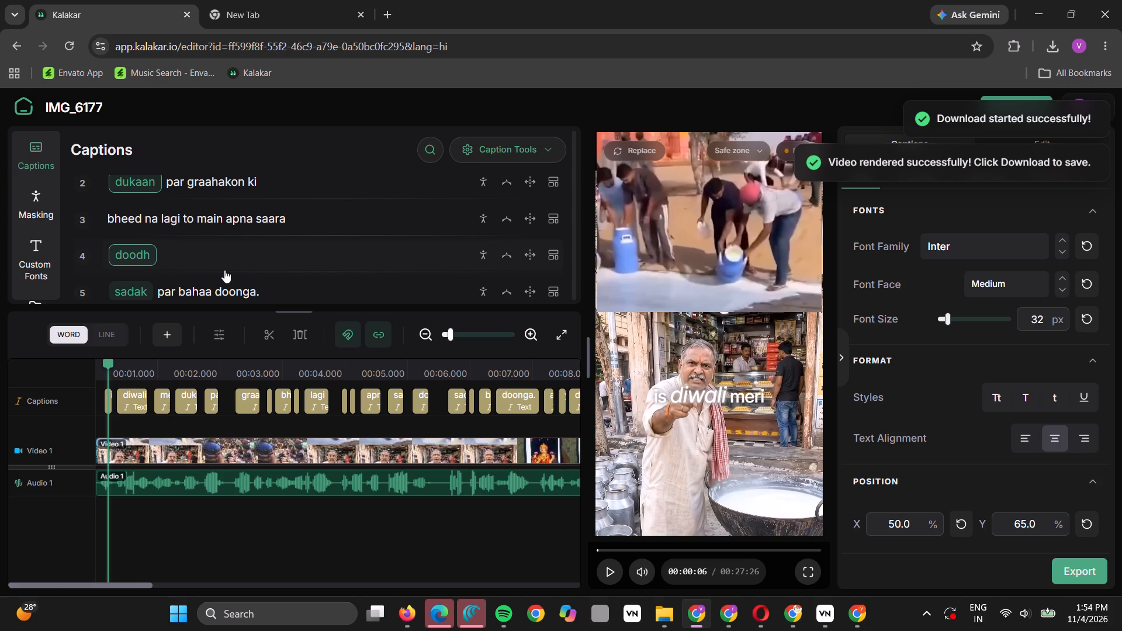
pyautogui.click(250, 216)
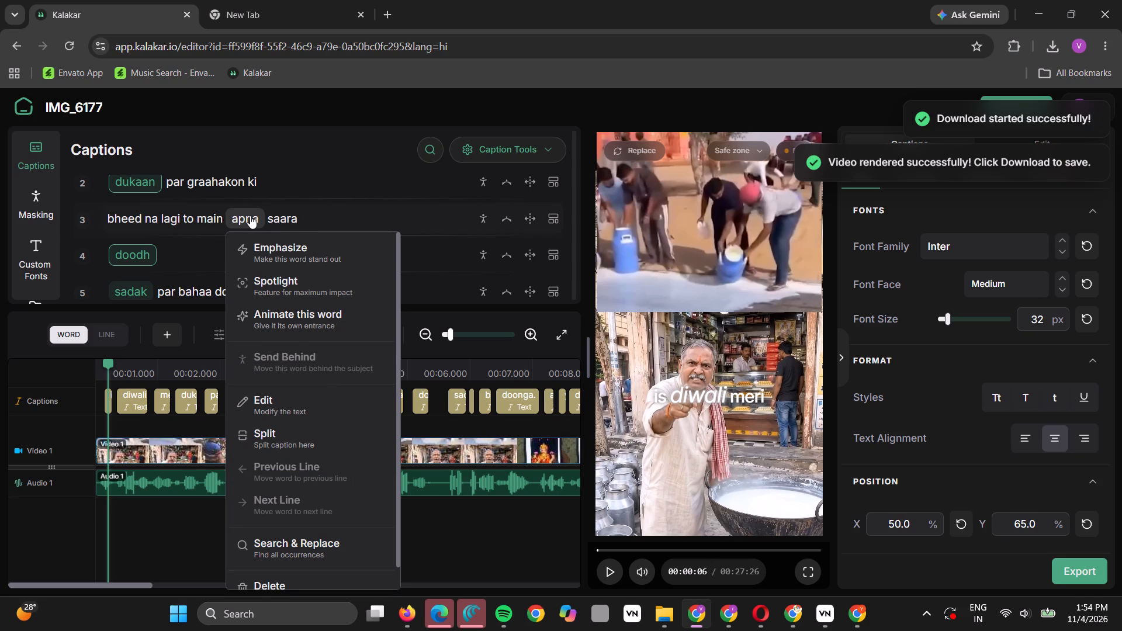
pyautogui.click(284, 215)
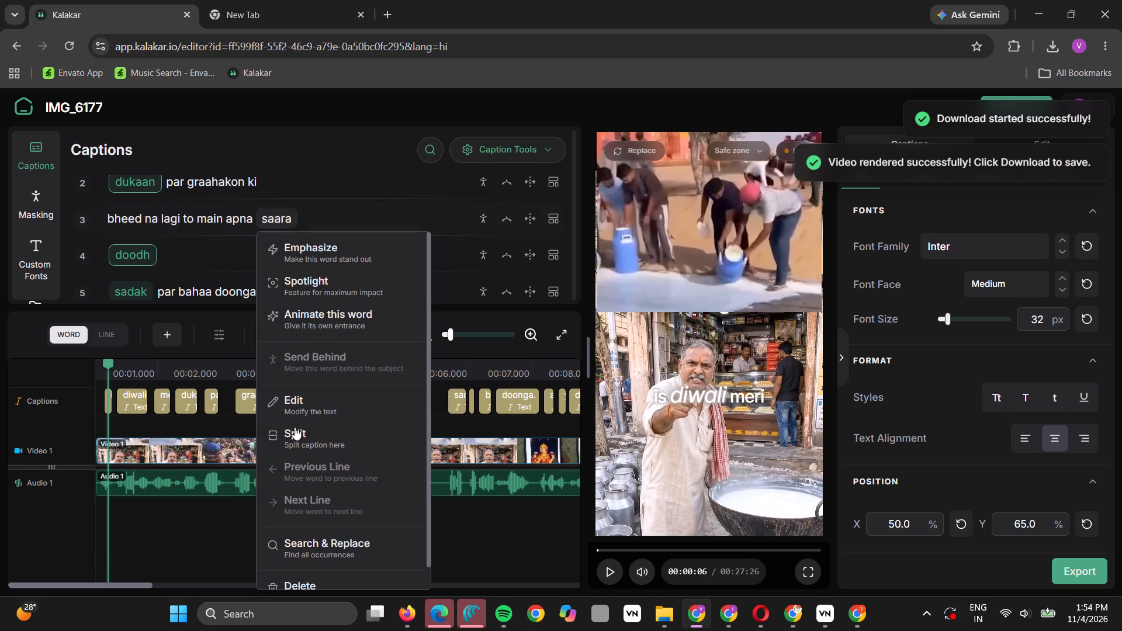
pyautogui.click(236, 226)
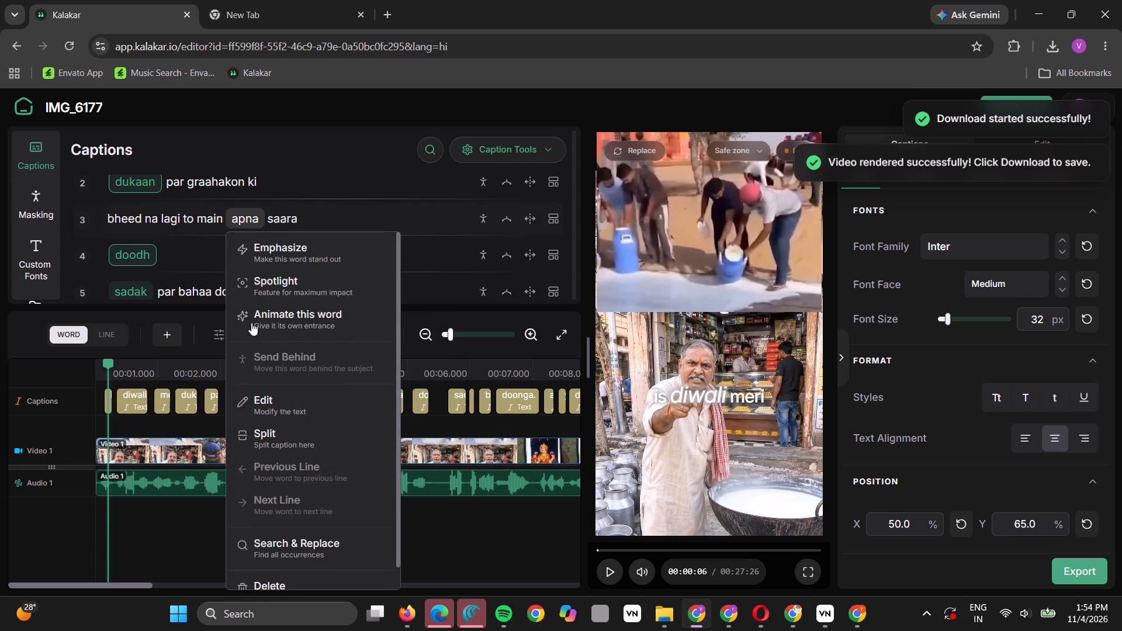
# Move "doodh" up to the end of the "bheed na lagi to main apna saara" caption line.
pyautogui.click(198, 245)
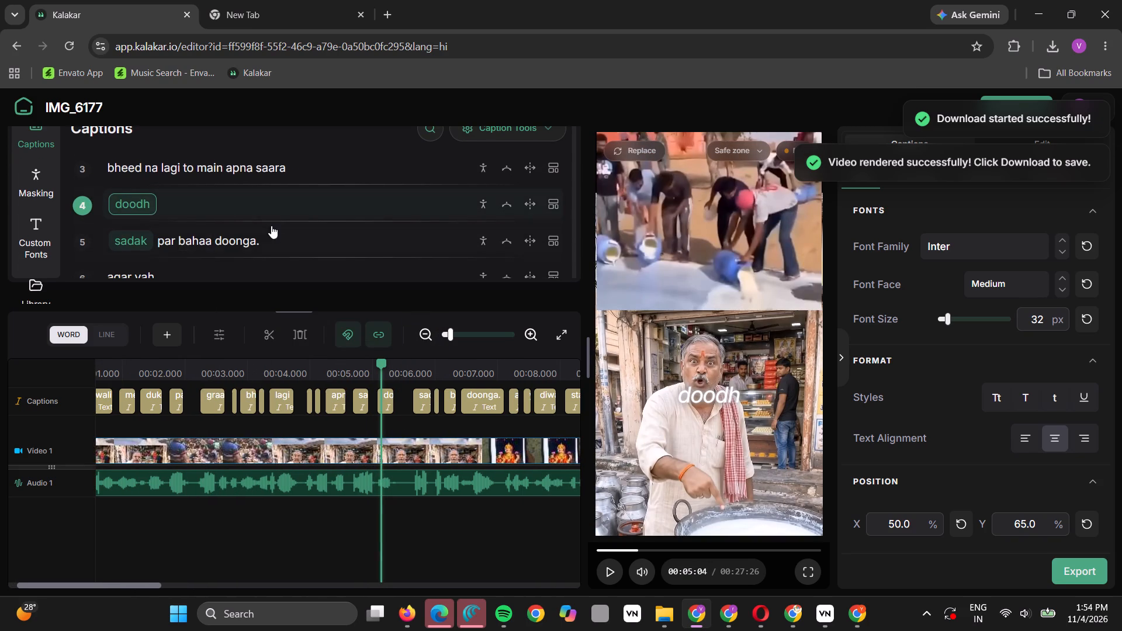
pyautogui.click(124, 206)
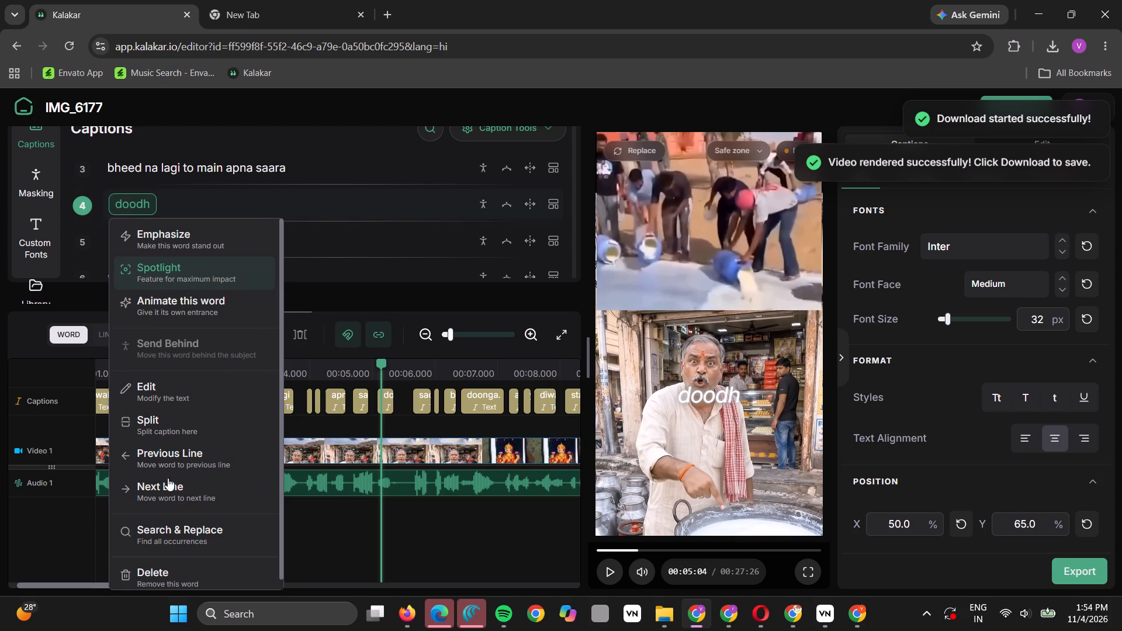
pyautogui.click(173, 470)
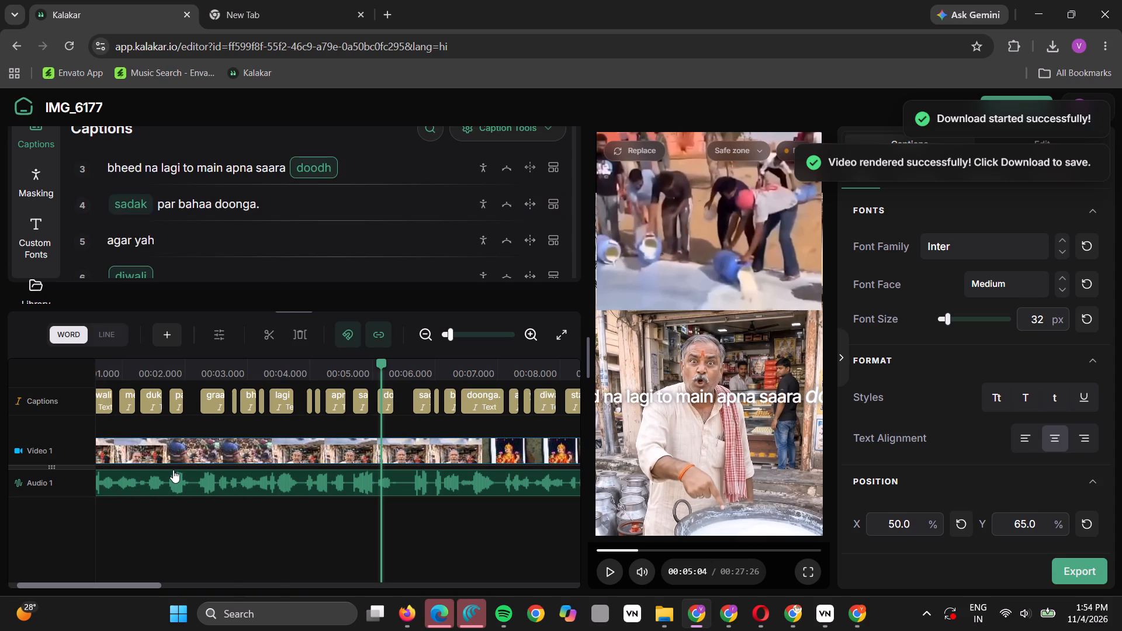
# Move "doodh" down to join the next caption line, forming "doodh sadak par bahaa doonga.".
pyautogui.click(294, 171)
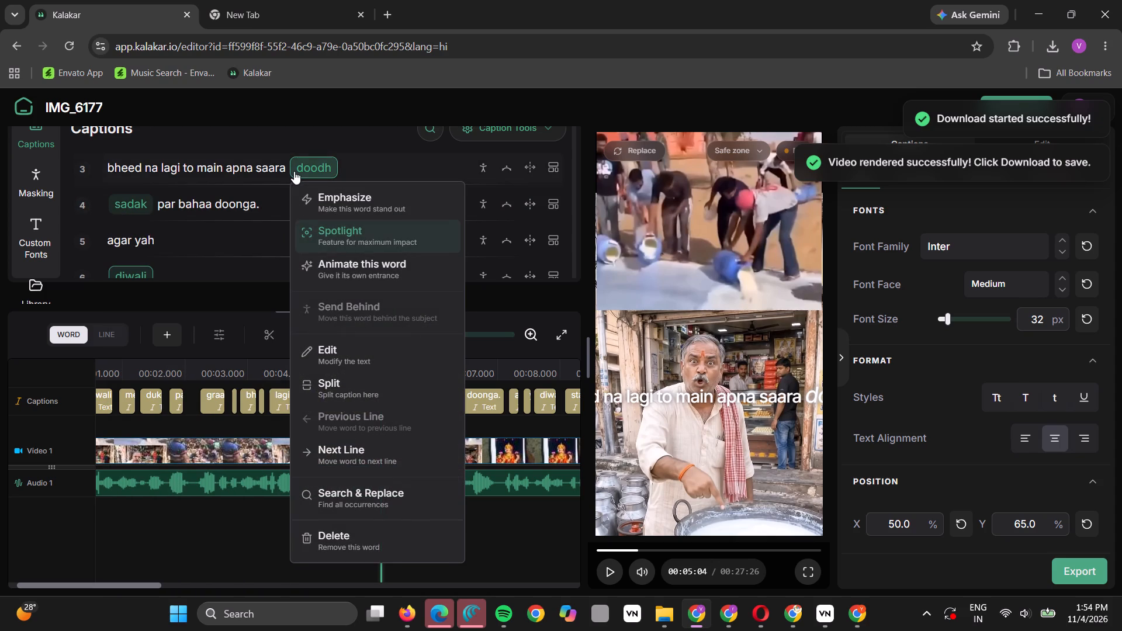
pyautogui.click(339, 460)
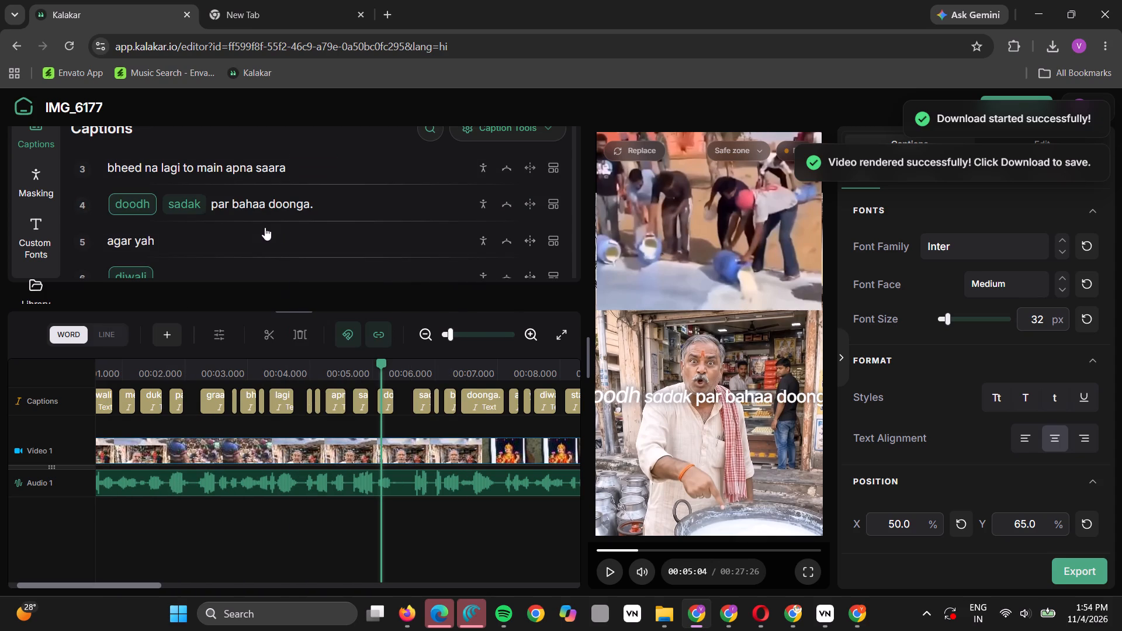
# Join "diwali" and "status" to the "agar yah" line so the fifth caption reads "agar yah diwali status".
pyautogui.scroll(-1, 265, 227)
pyautogui.click(117, 197)
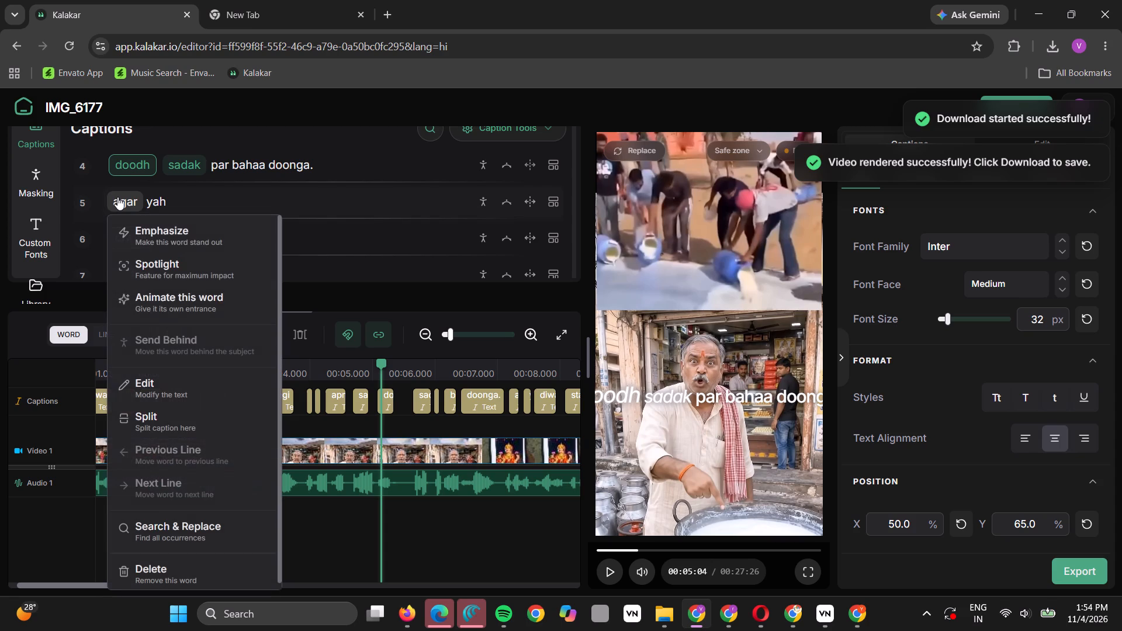
pyautogui.click(152, 197)
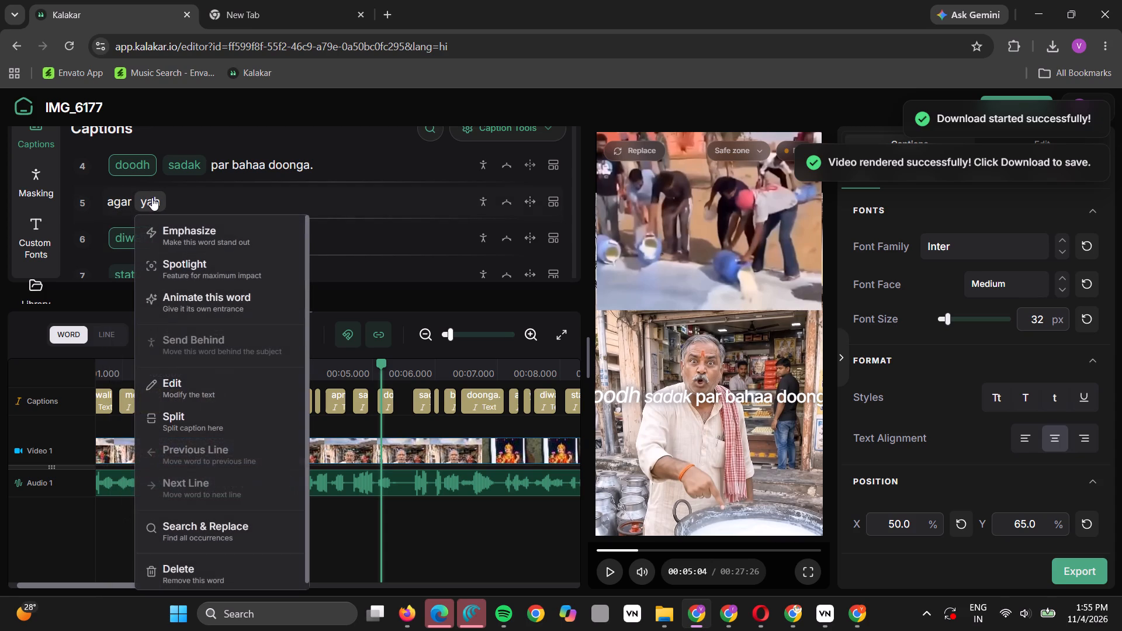
pyautogui.click(127, 235)
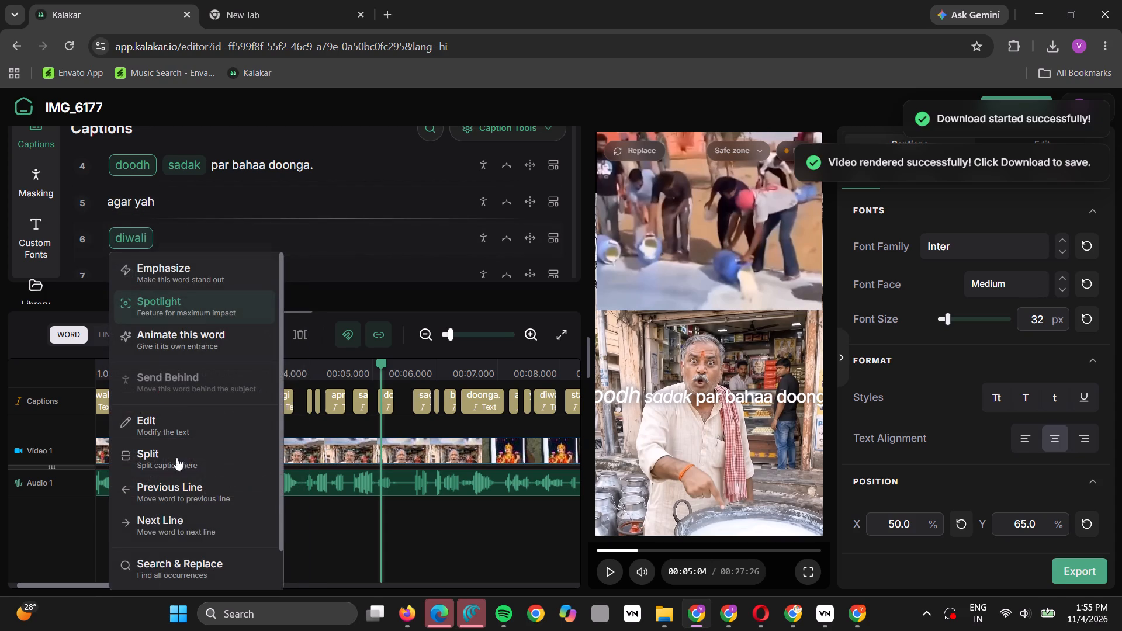
pyautogui.click(182, 492)
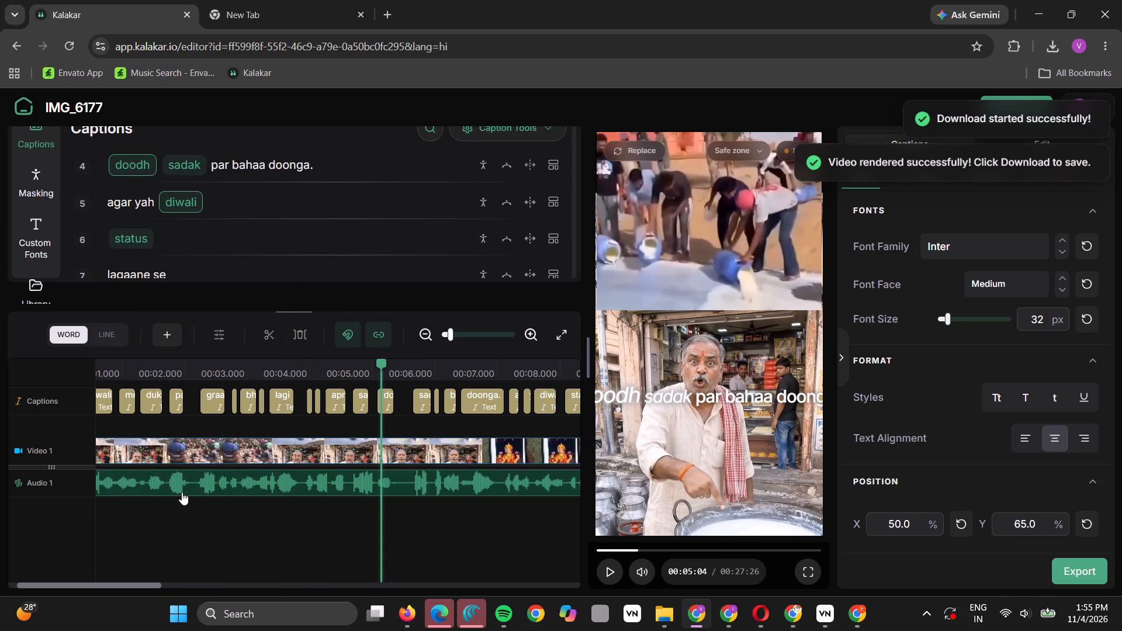
pyautogui.click(130, 237)
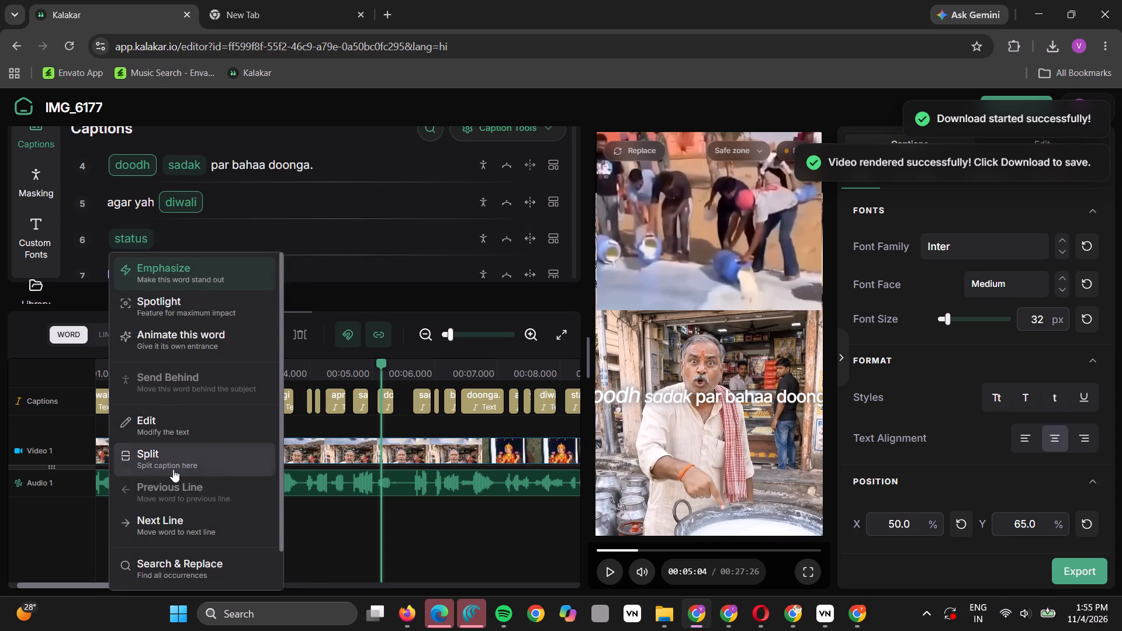
pyautogui.click(126, 204)
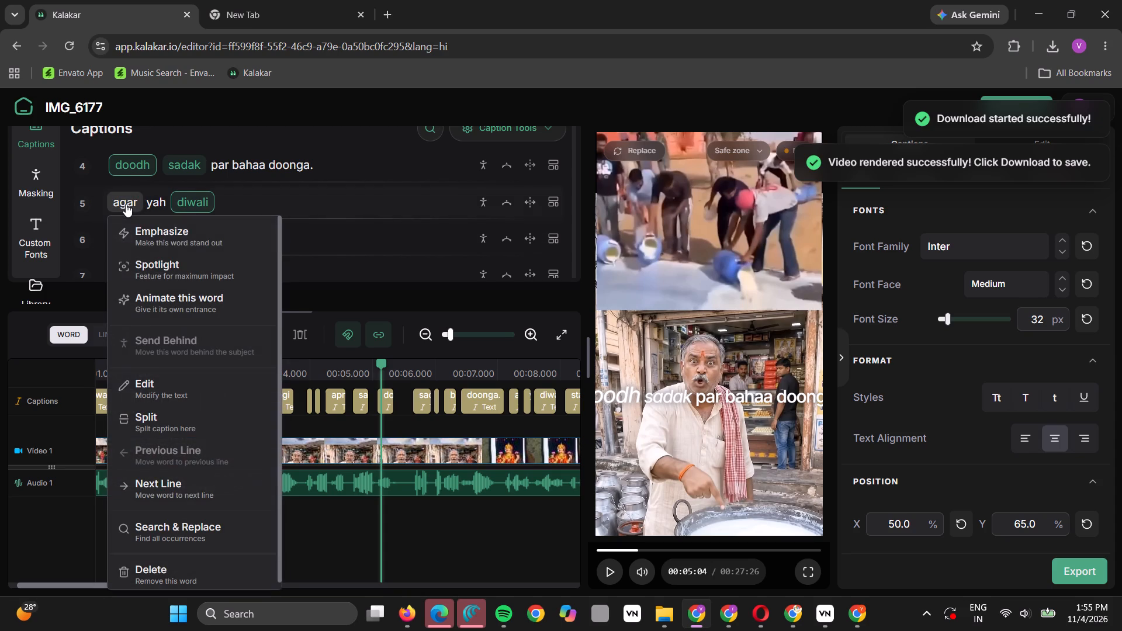
pyautogui.click(189, 498)
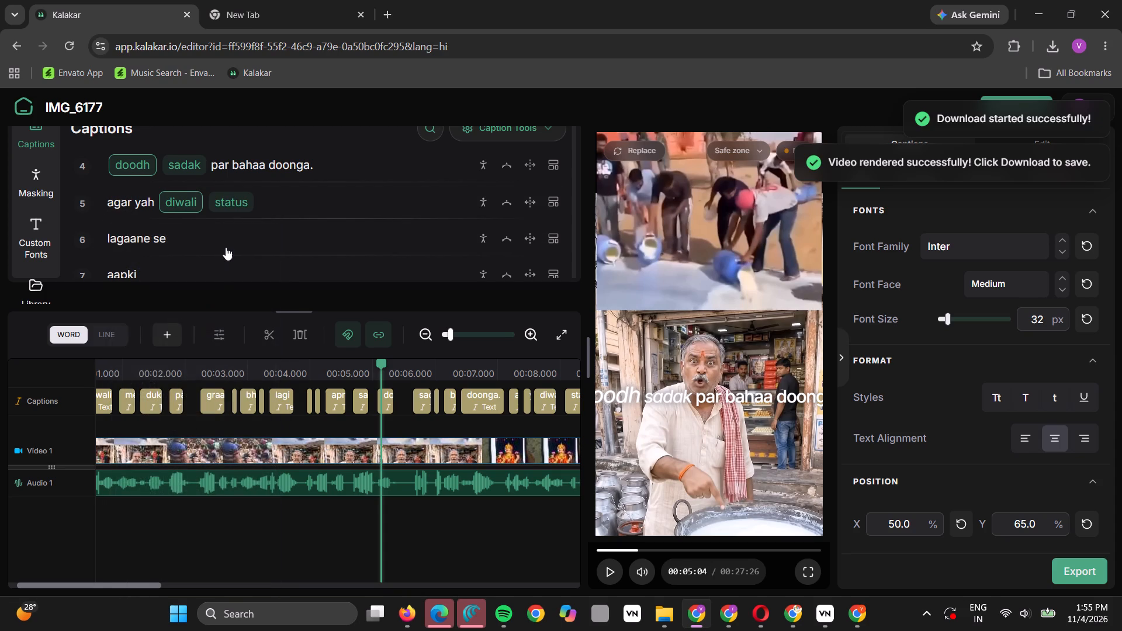
# Join "aapki" and "dukaan" to the "lagaane se" line so the sixth caption reads "lagaane se aapki dukaan".
pyautogui.scroll(-1, 226, 247)
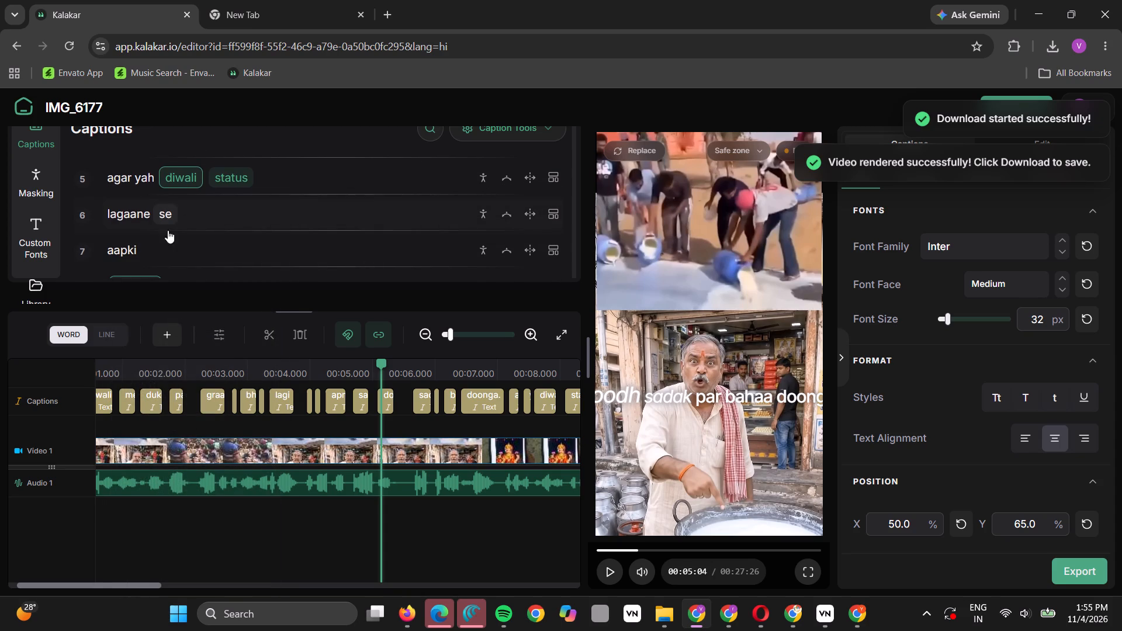
pyautogui.click(126, 216)
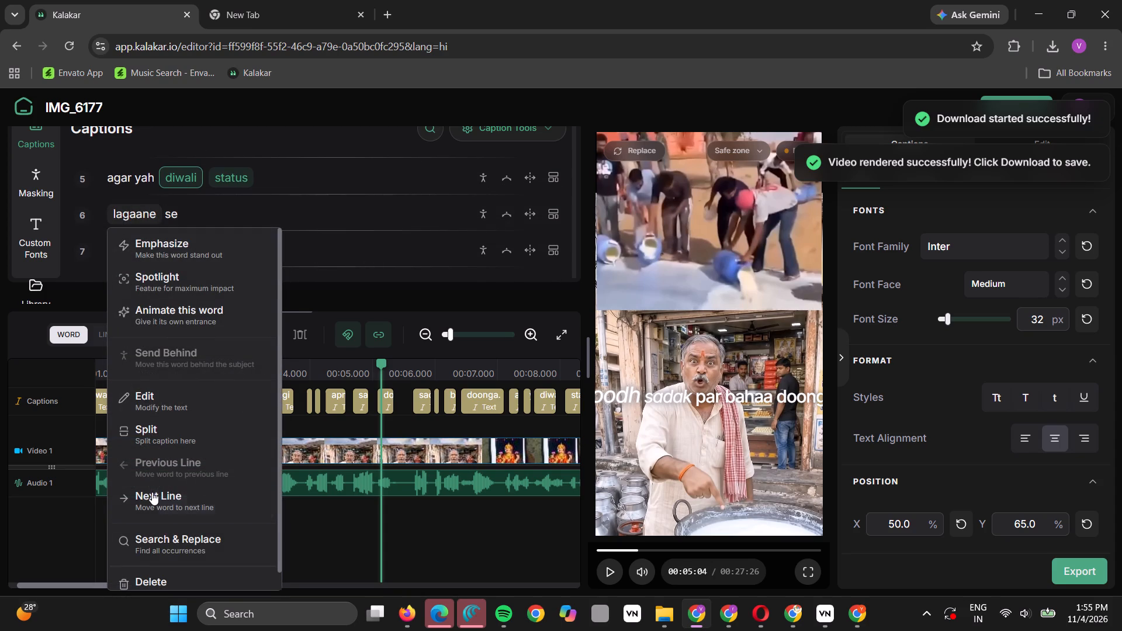
pyautogui.click(152, 492)
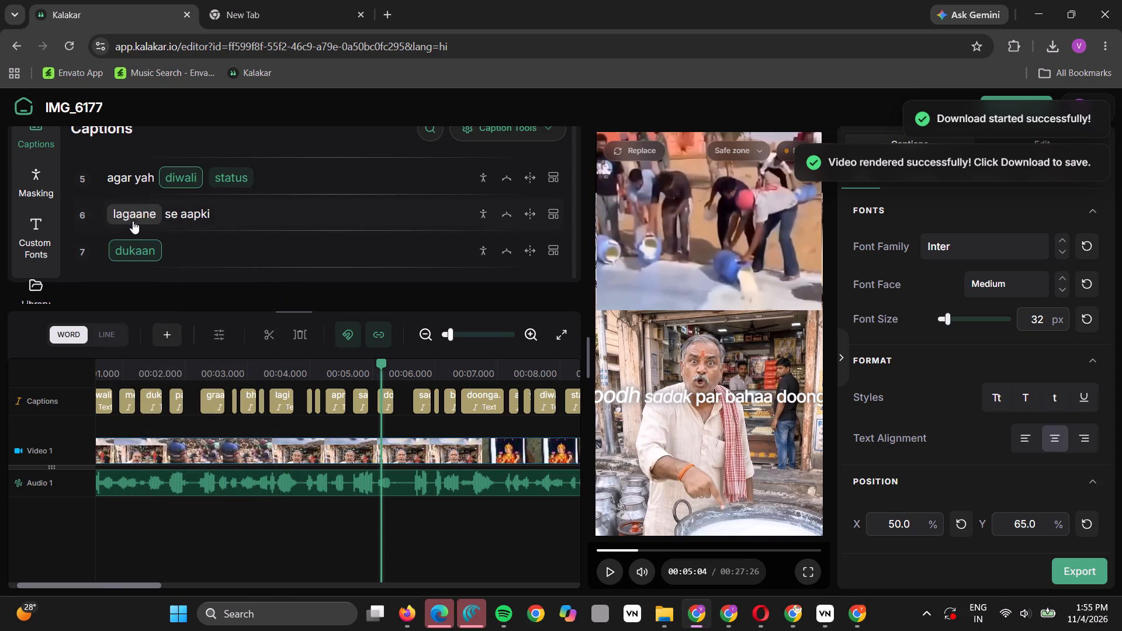
pyautogui.click(132, 219)
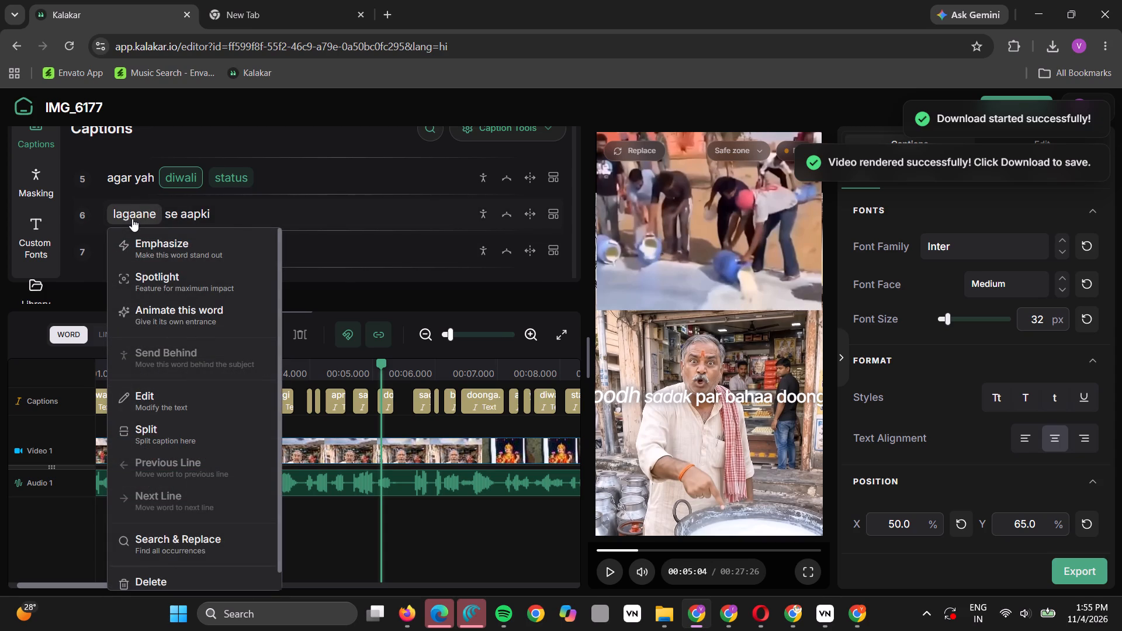
pyautogui.click(309, 241)
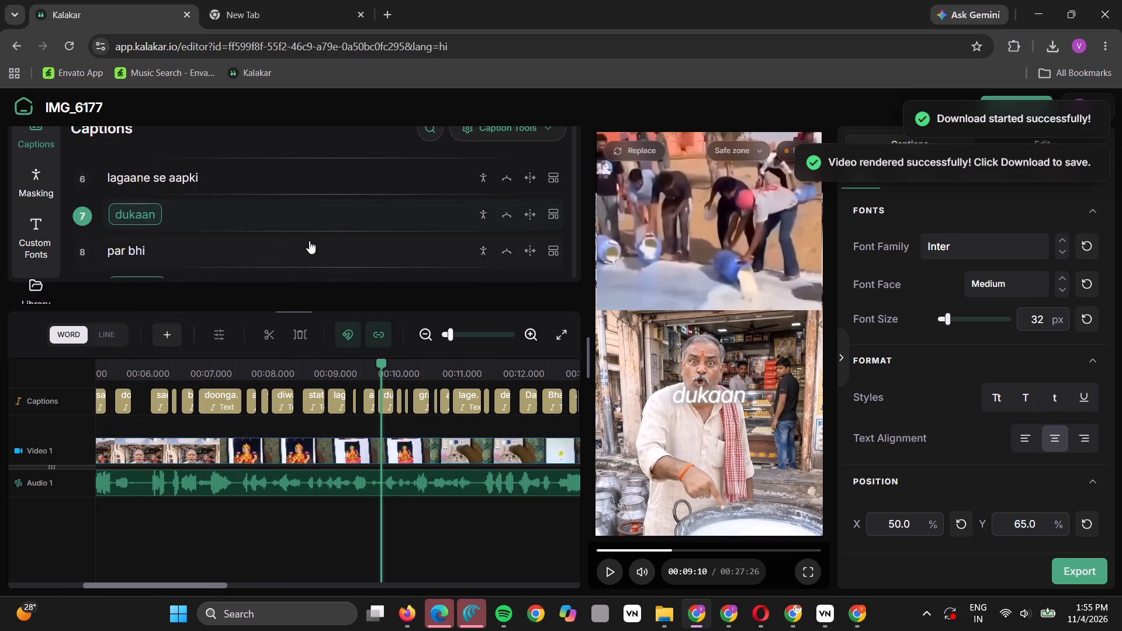
pyautogui.scroll(1, 256, 227)
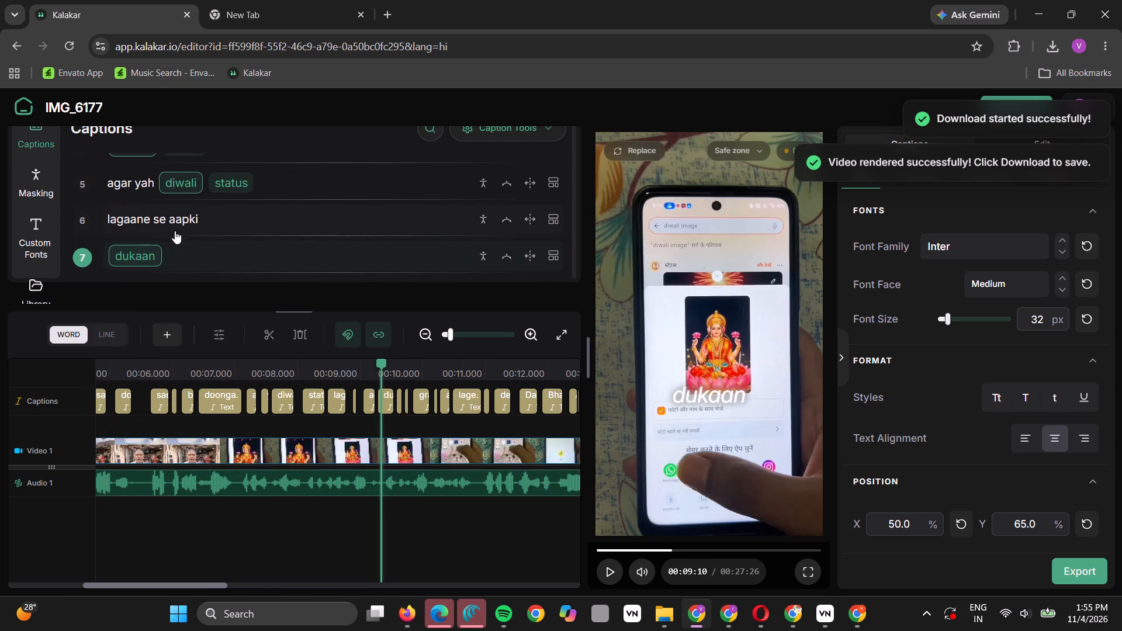
pyautogui.click(130, 223)
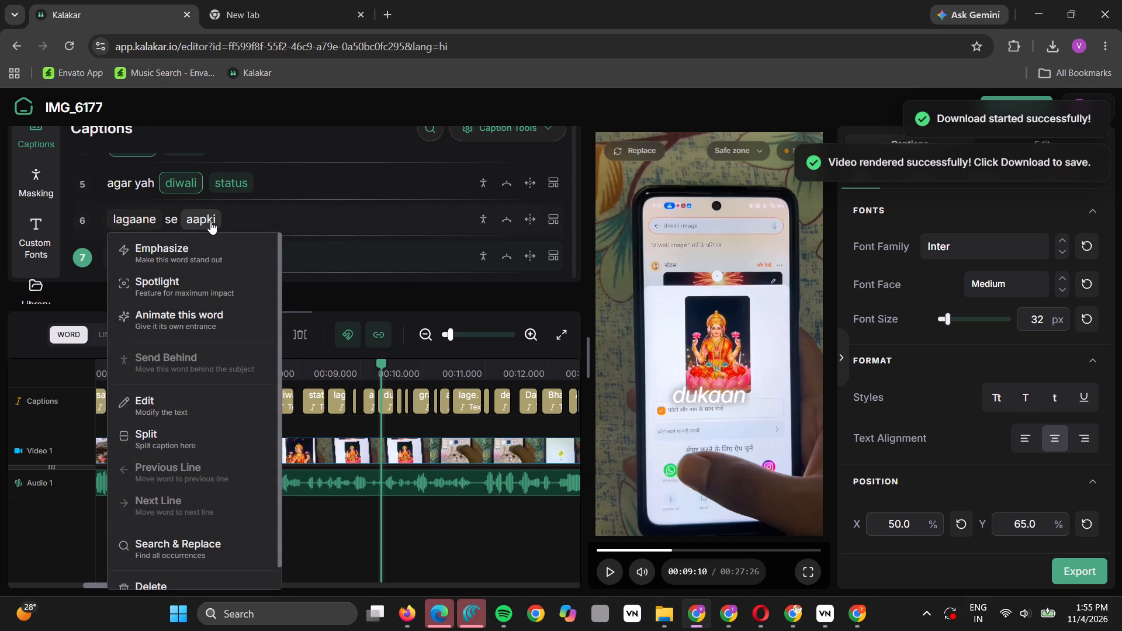
pyautogui.click(131, 215)
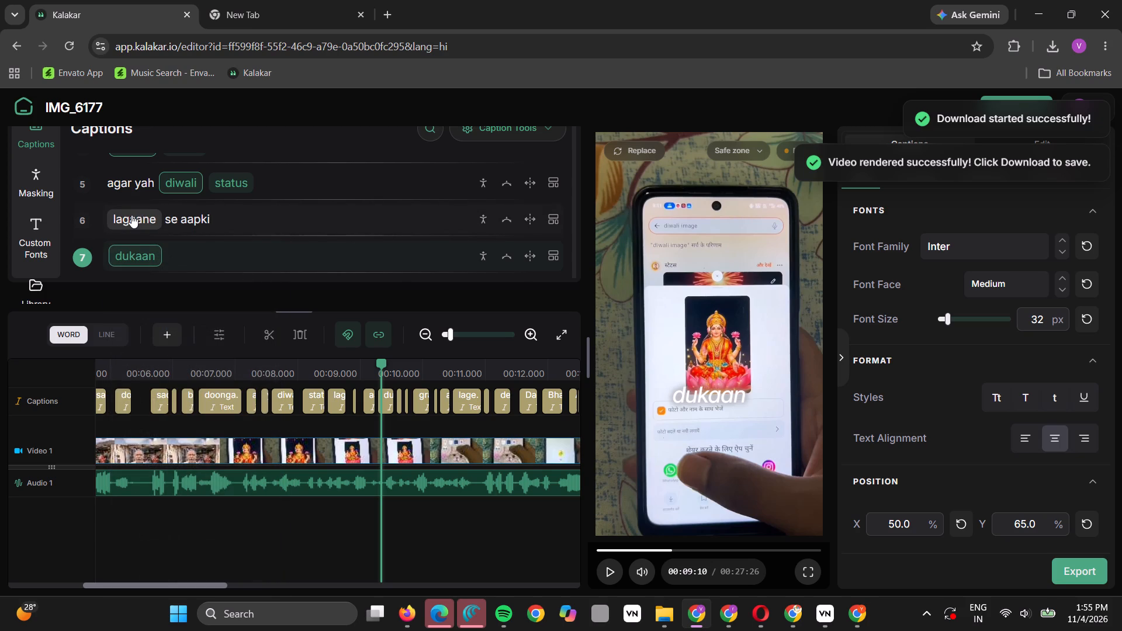
pyautogui.click(135, 264)
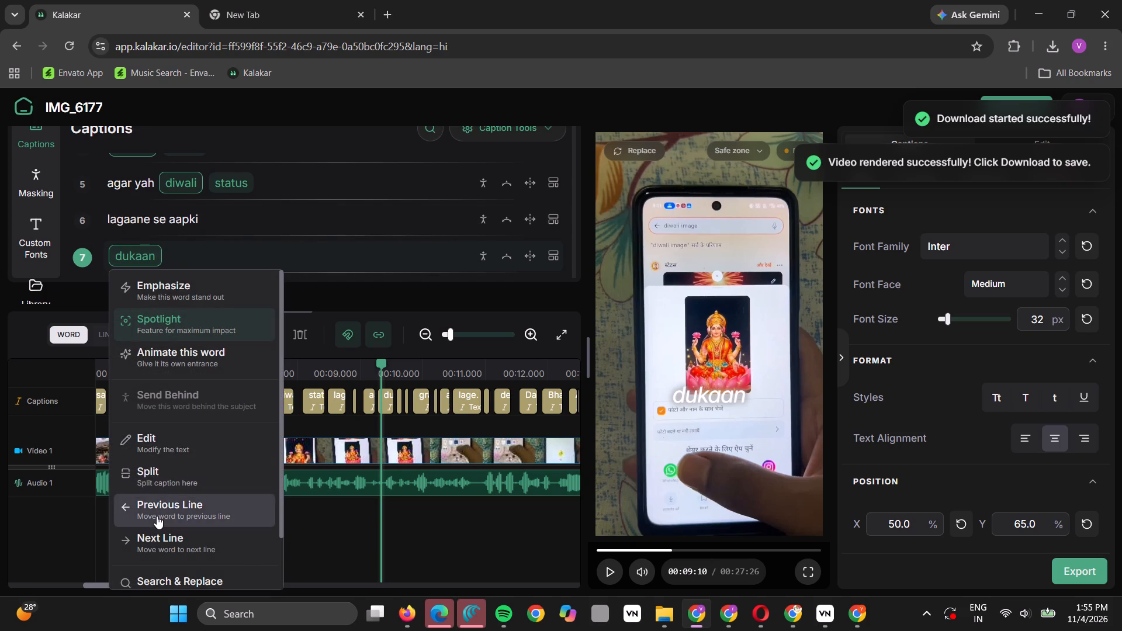
pyautogui.click(157, 516)
# Move "graahak" up to the "par bhi" line so the seventh caption reads "par bhi graahak".
pyautogui.scroll(-1, 200, 234)
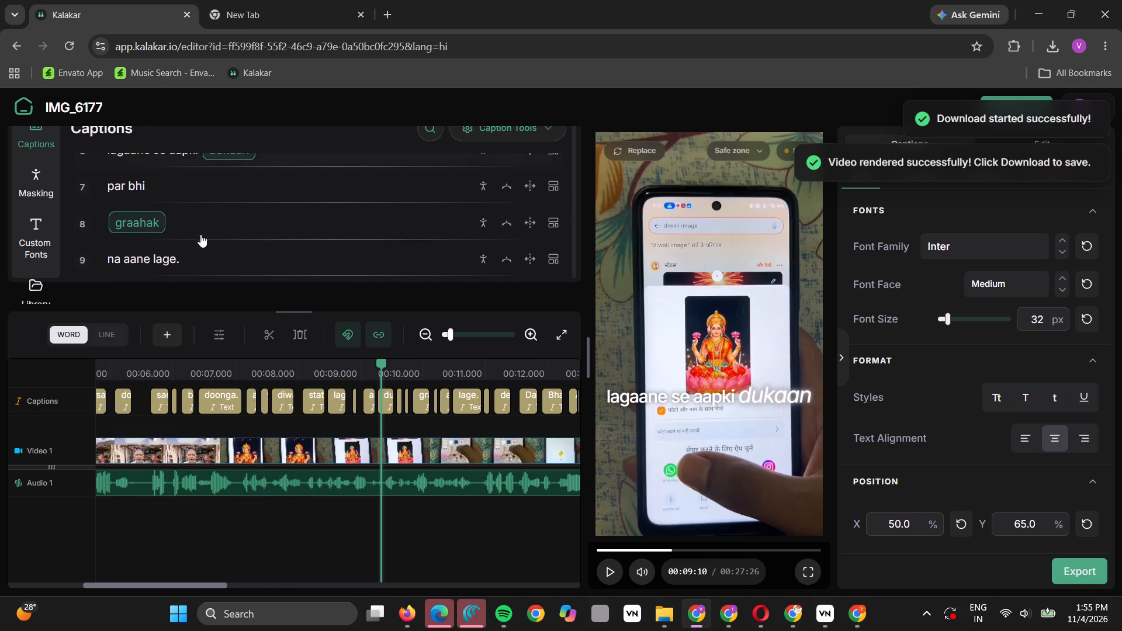
pyautogui.click(112, 188)
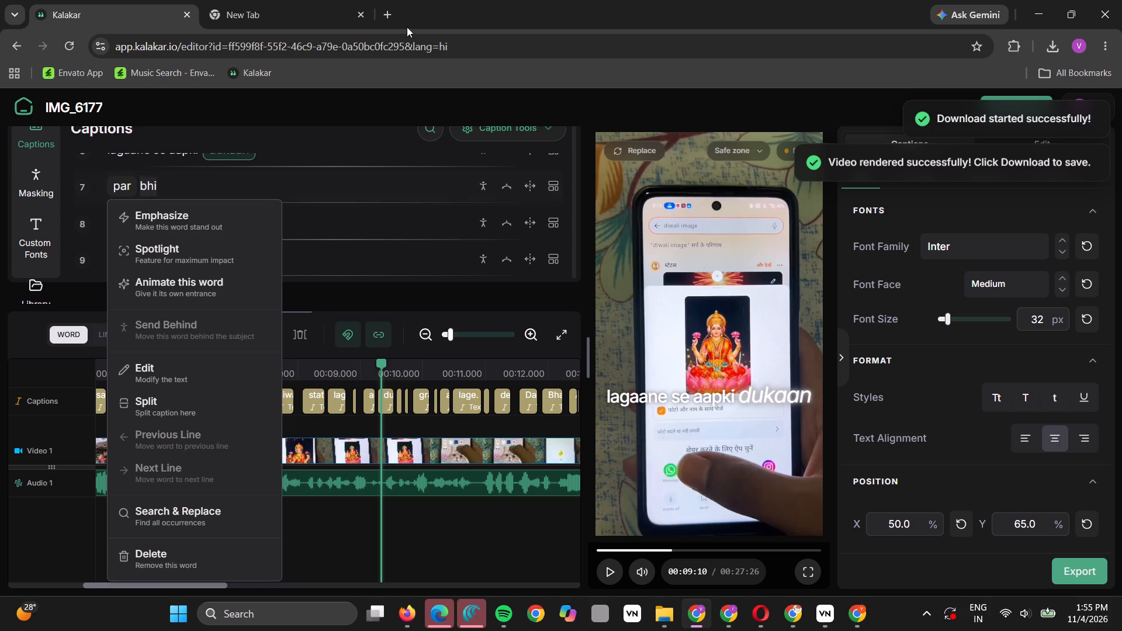
pyautogui.click(425, 20)
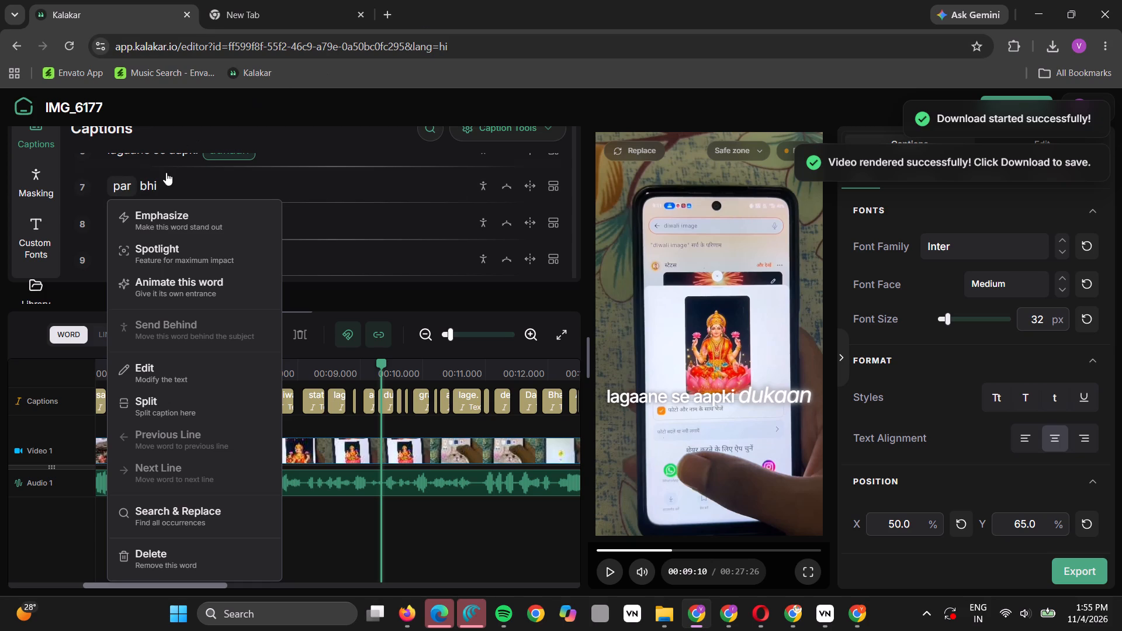
pyautogui.click(168, 181)
pyautogui.click(121, 190)
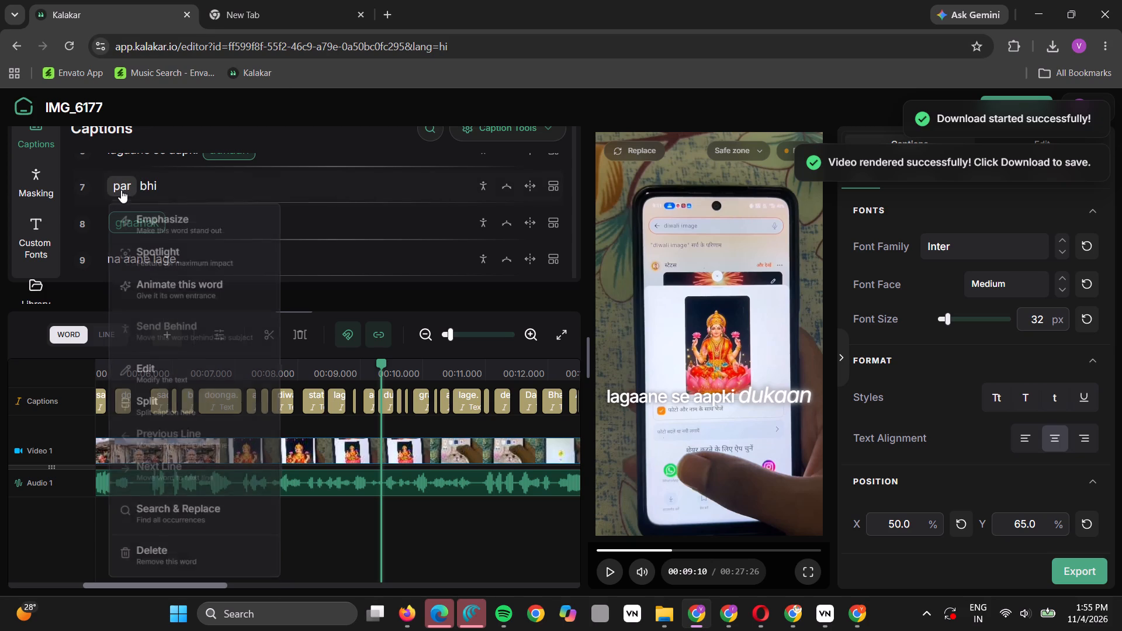
pyautogui.click(172, 178)
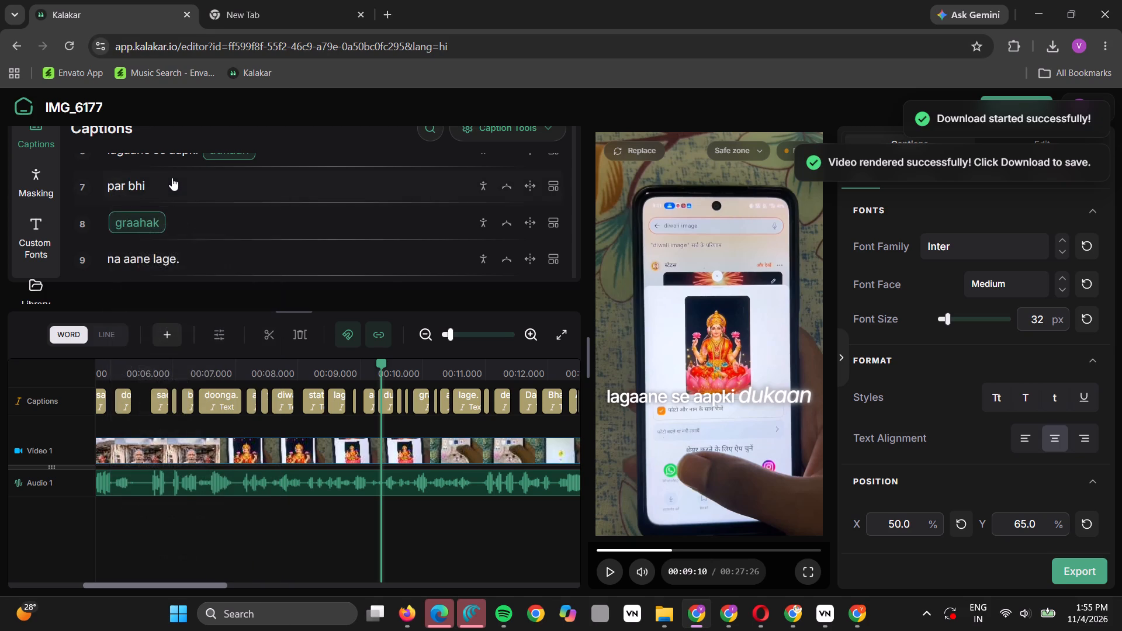
pyautogui.click(138, 256)
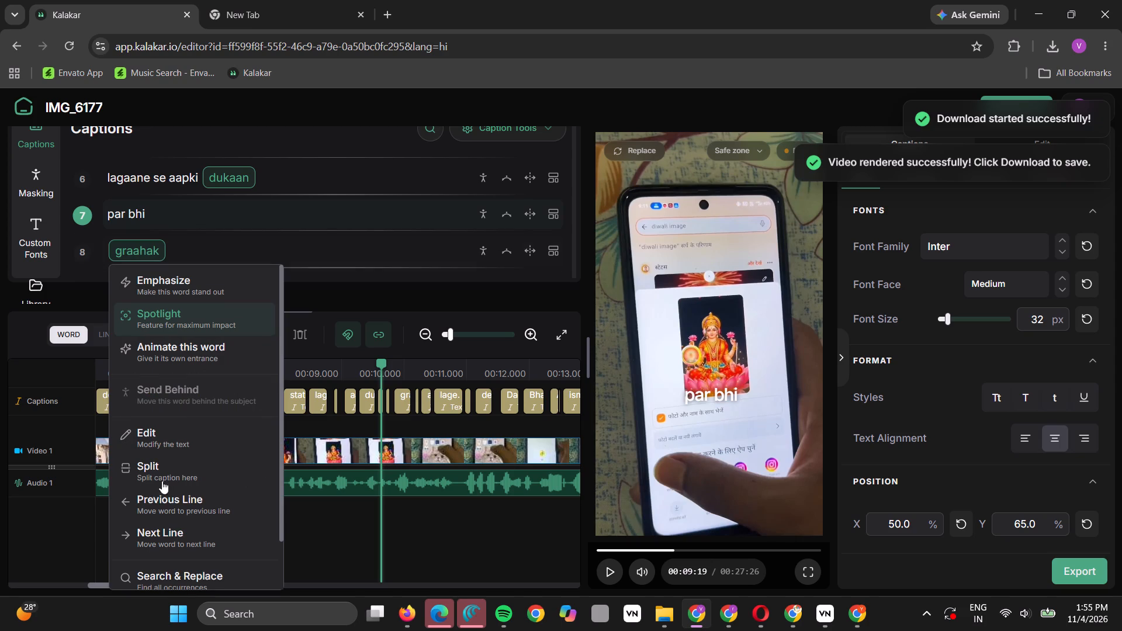
pyautogui.click(162, 501)
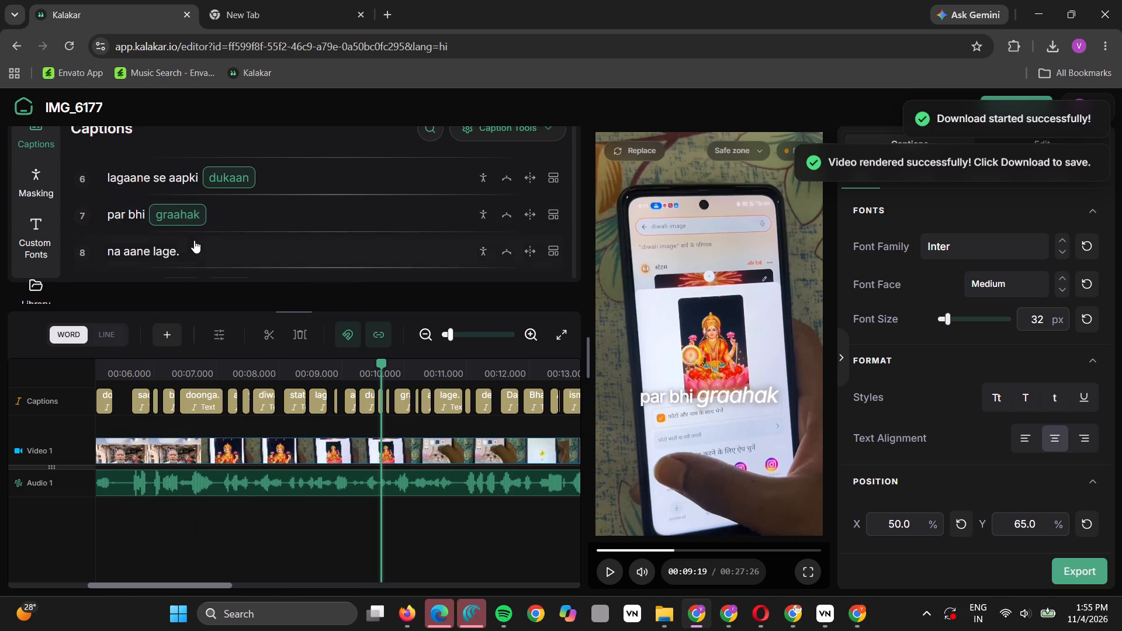
# Merge the "par bhi graahak" caption with the following line to form "par bhi graahak na aane lage.".
pyautogui.scroll(-1, 194, 240)
pyautogui.click(162, 224)
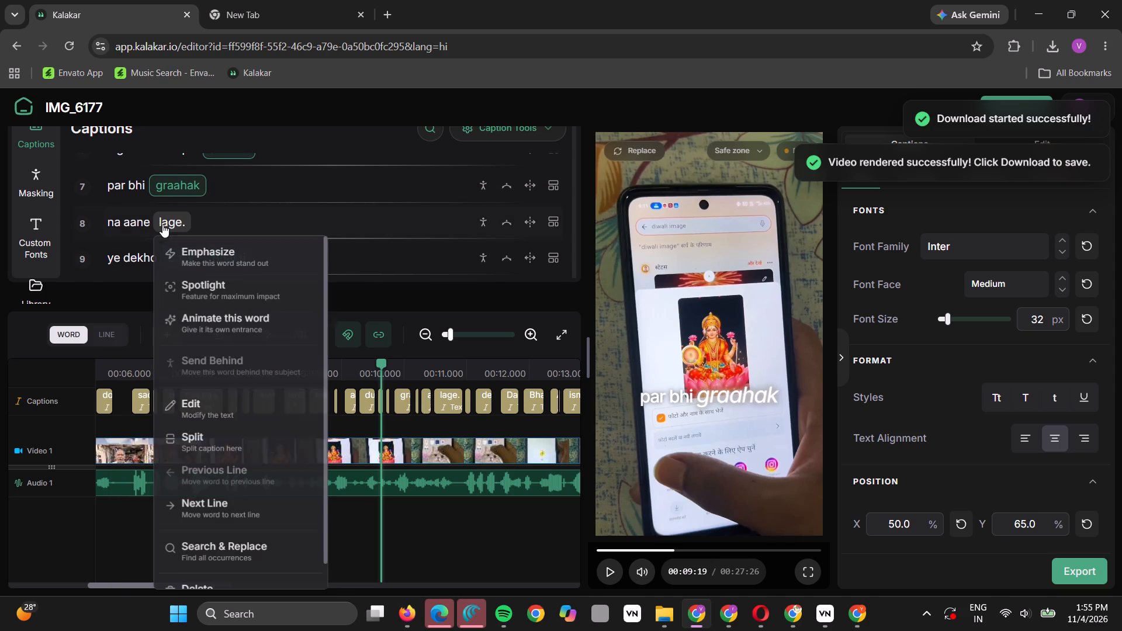
pyautogui.click(123, 220)
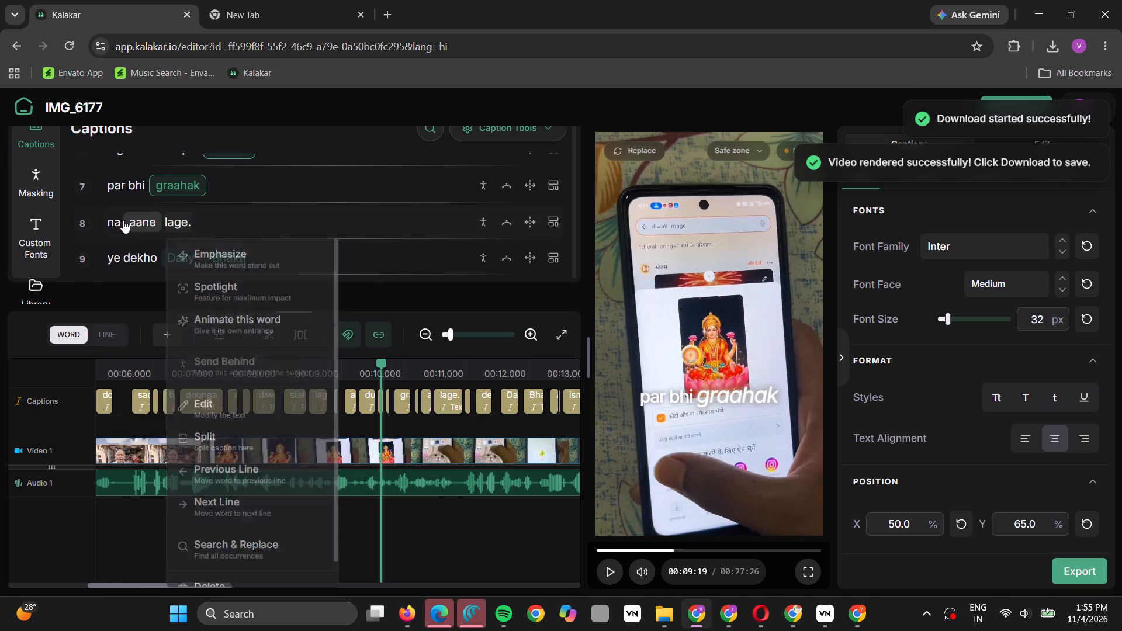
pyautogui.click(169, 226)
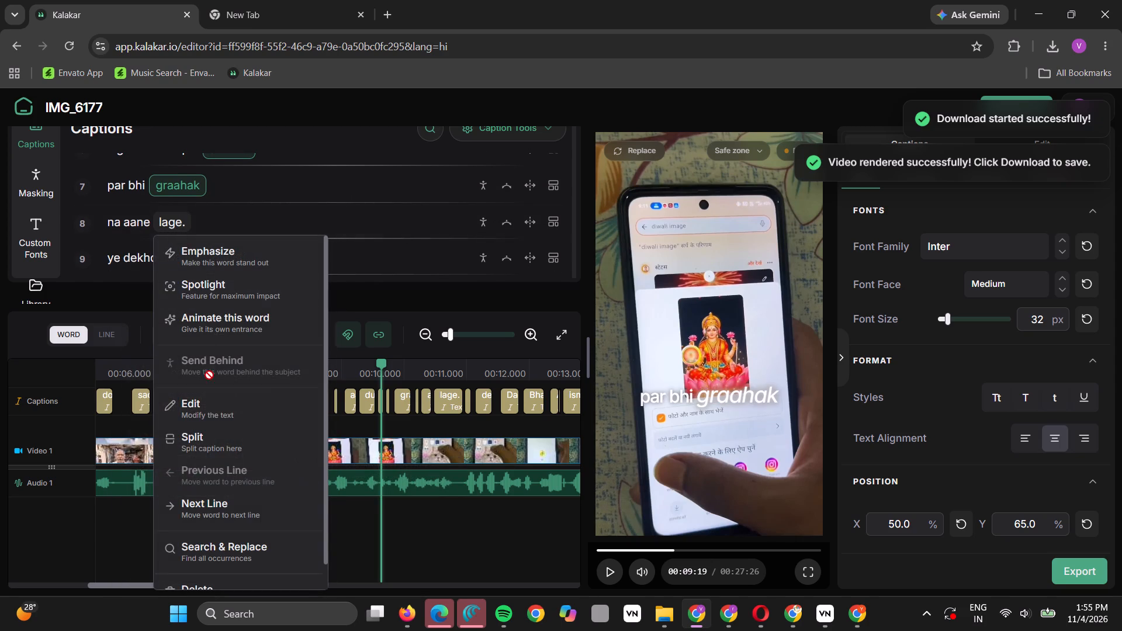
pyautogui.click(113, 182)
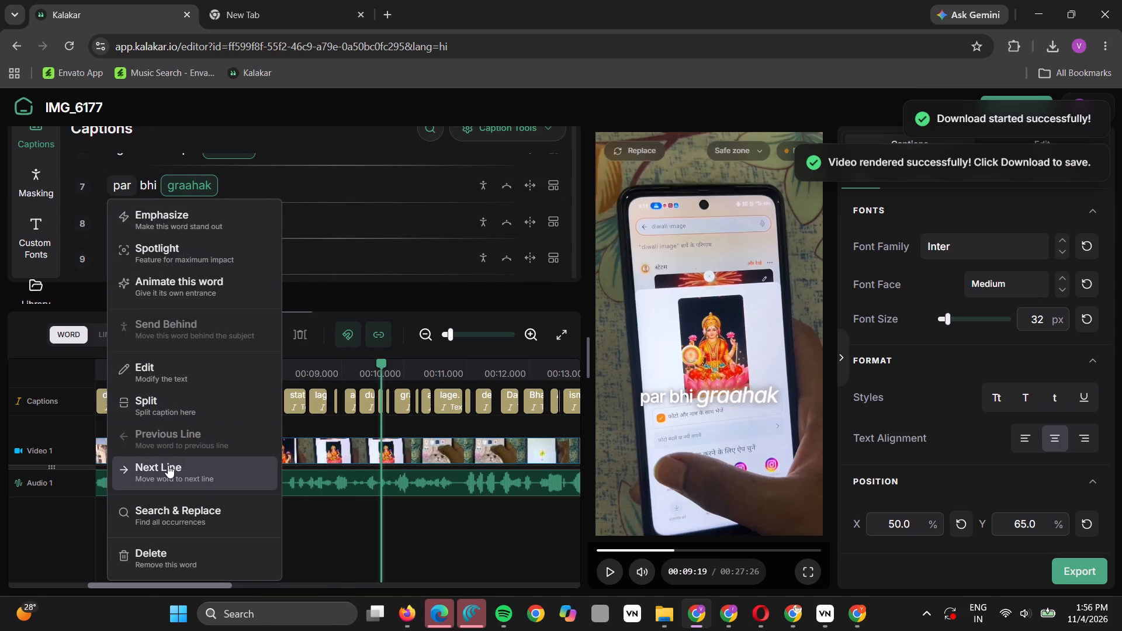
pyautogui.click(168, 466)
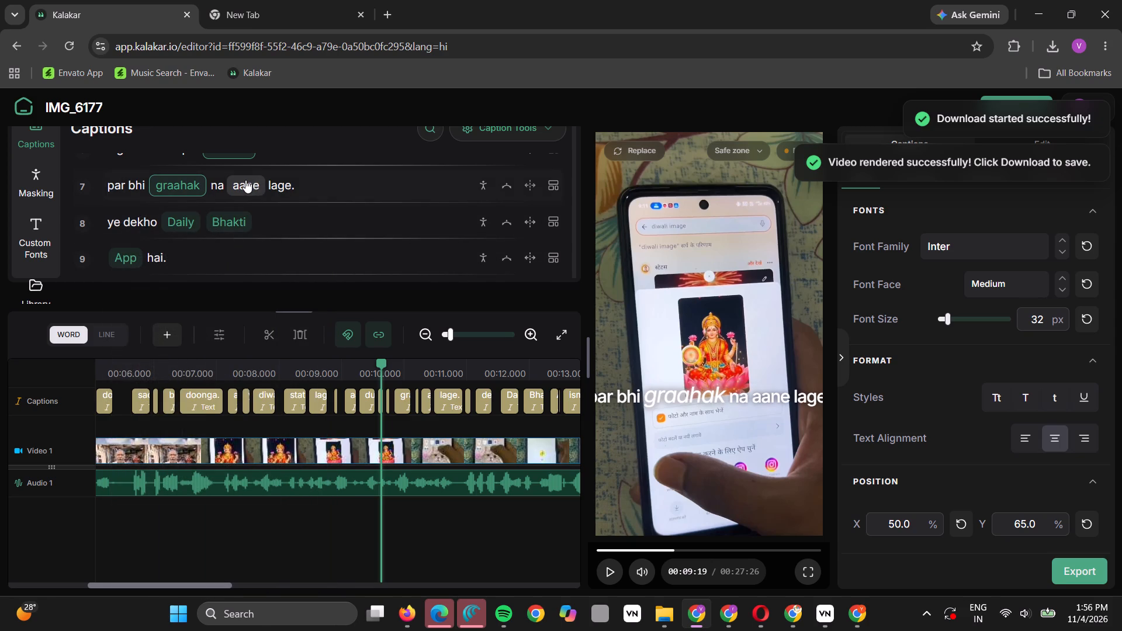
# Move "lage." down to the next caption line, forming "lage. ye dekho Daily Bhakti".
pyautogui.click(269, 188)
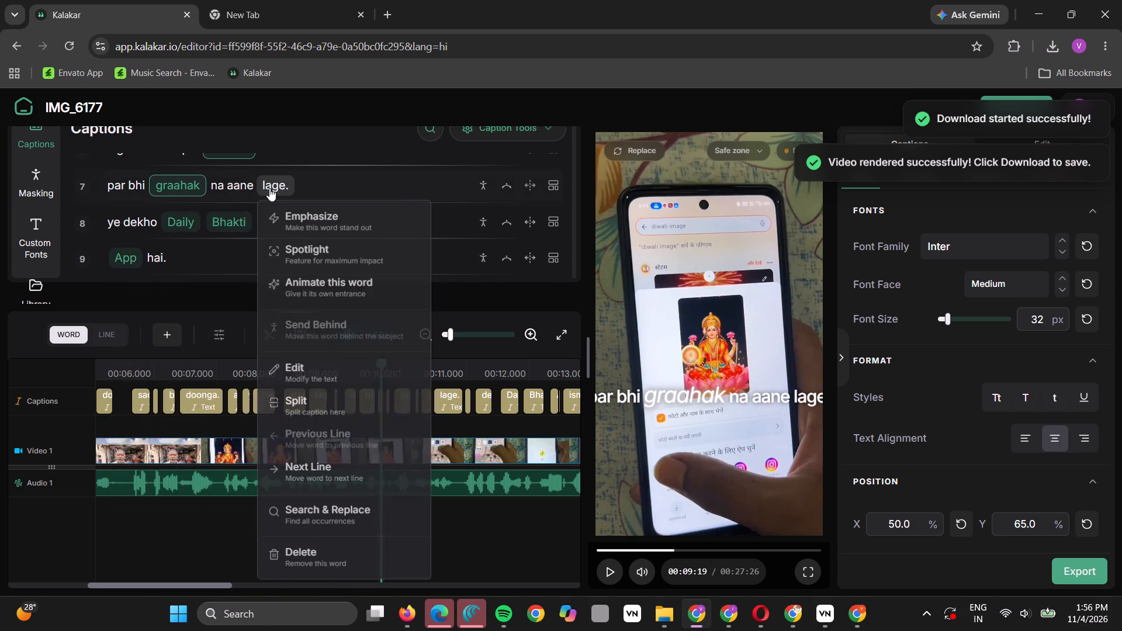
pyautogui.click(295, 468)
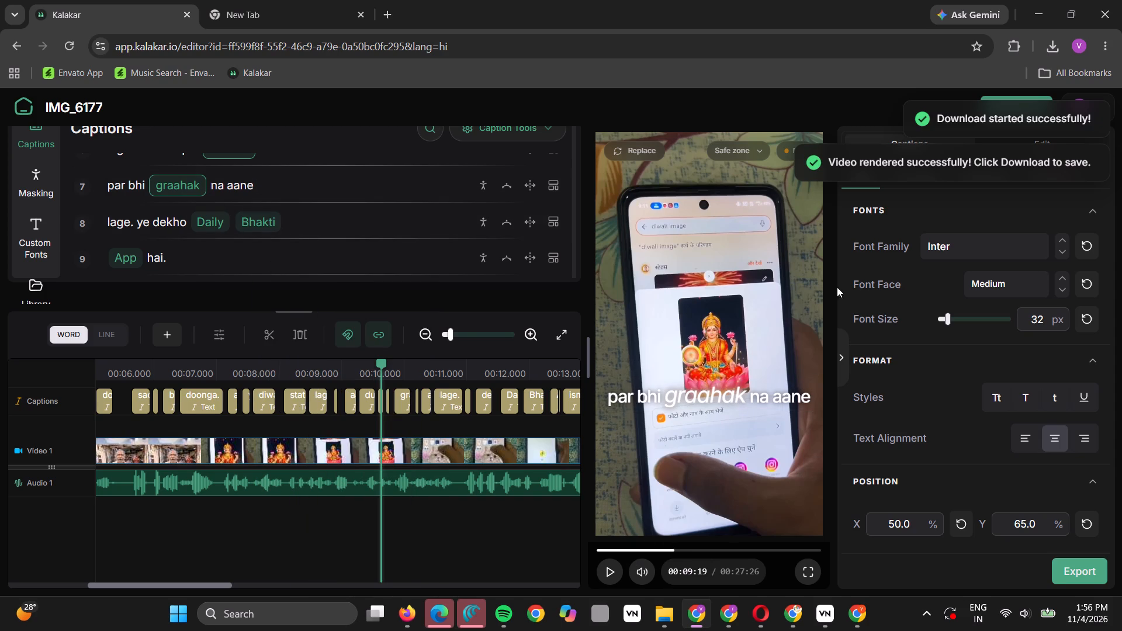
# Apply the built-in Ali Abdaal caption template to the video.
pyautogui.click(915, 178)
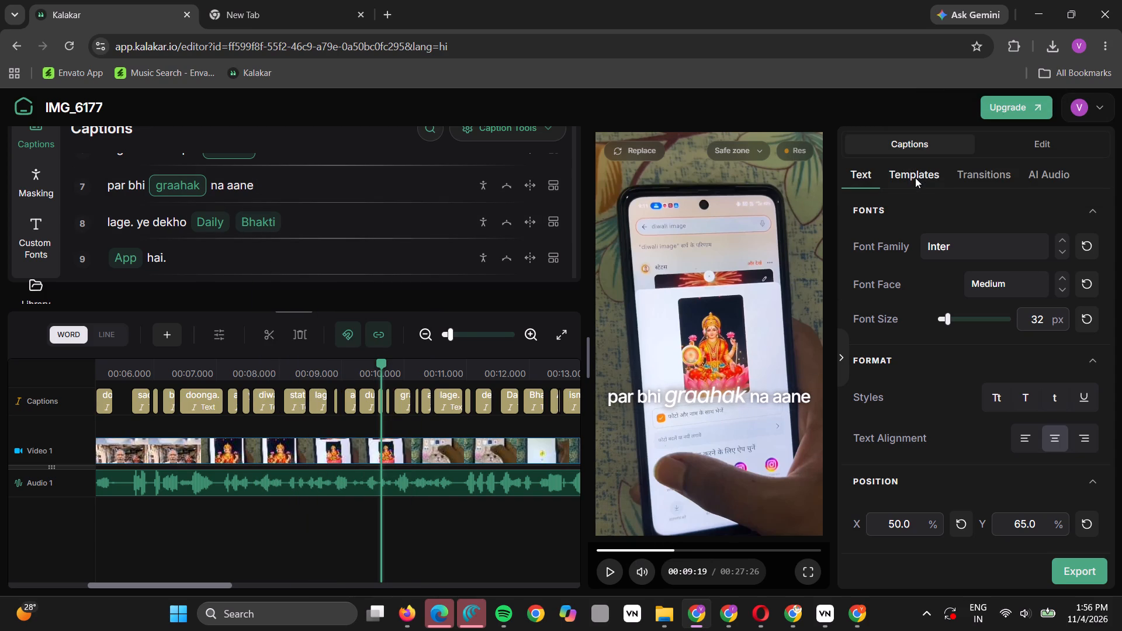
pyautogui.scroll(-1, 904, 435)
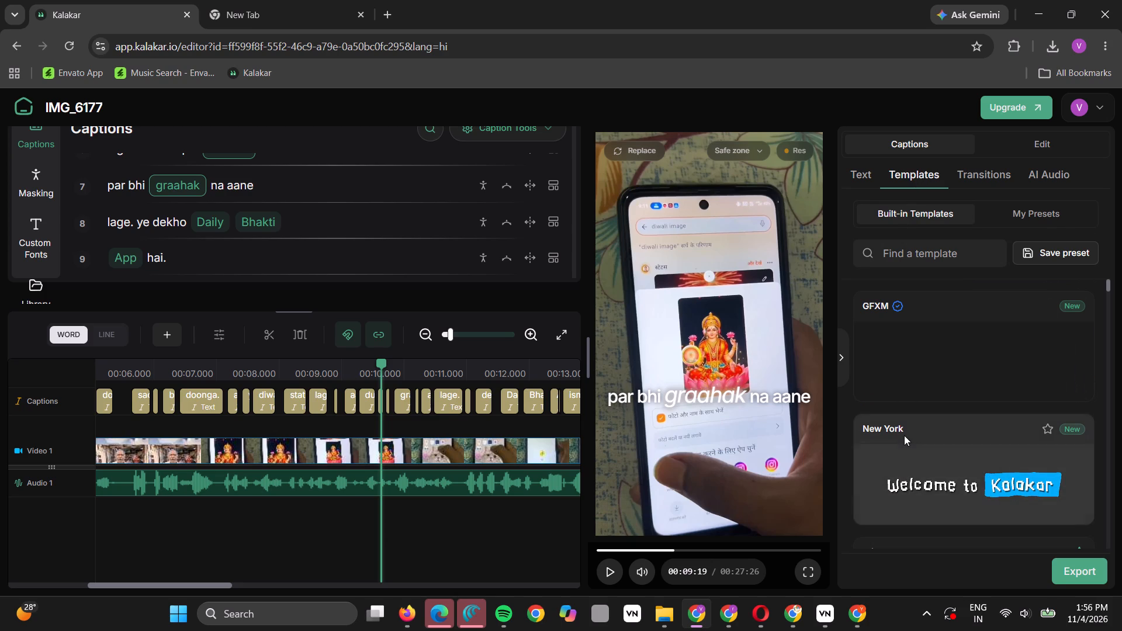
pyautogui.scroll(-3, 904, 435)
pyautogui.click(912, 366)
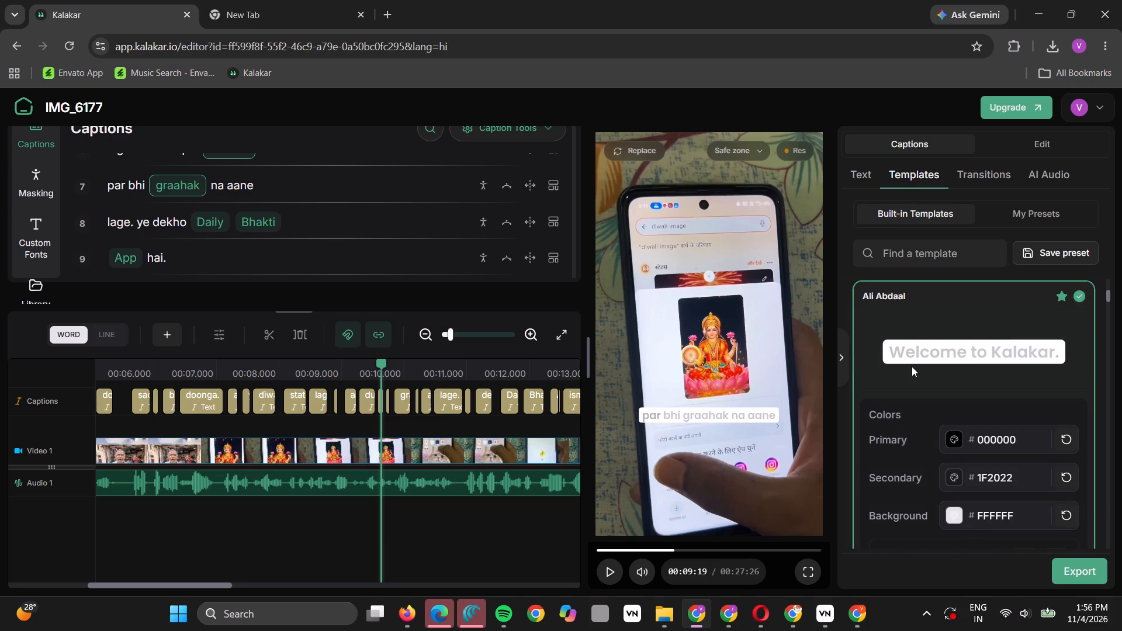
# At the "is diwali meri" caption near the video's start, move the caption up to just above the man's head, below the split between the two clips.
pyautogui.hscroll(2, 183, 411)
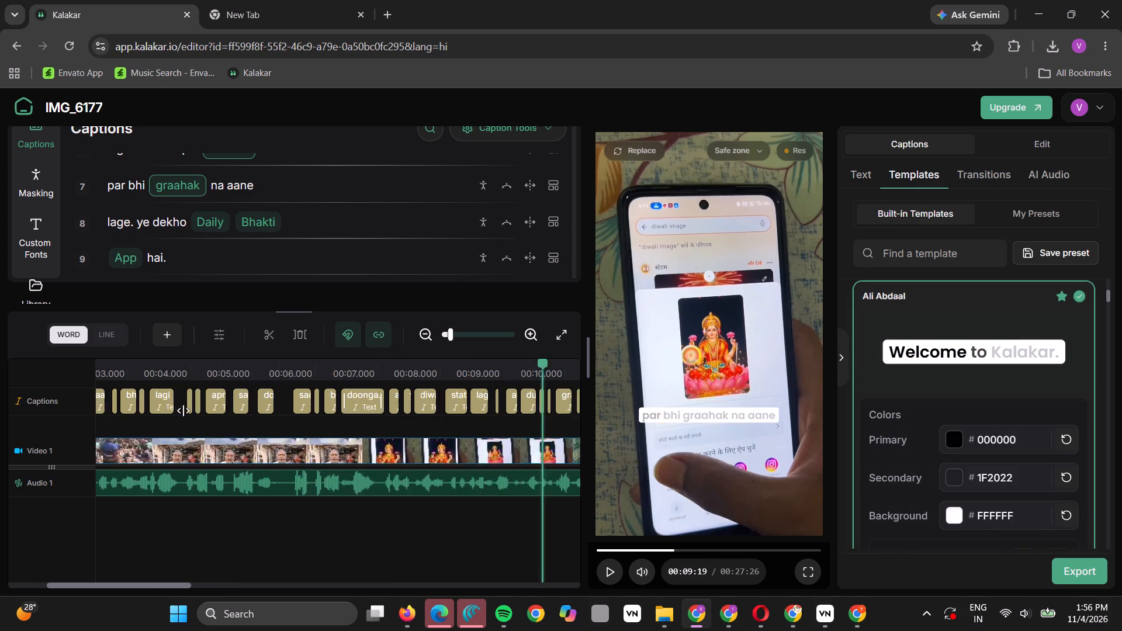
pyautogui.hscroll(6, 183, 411)
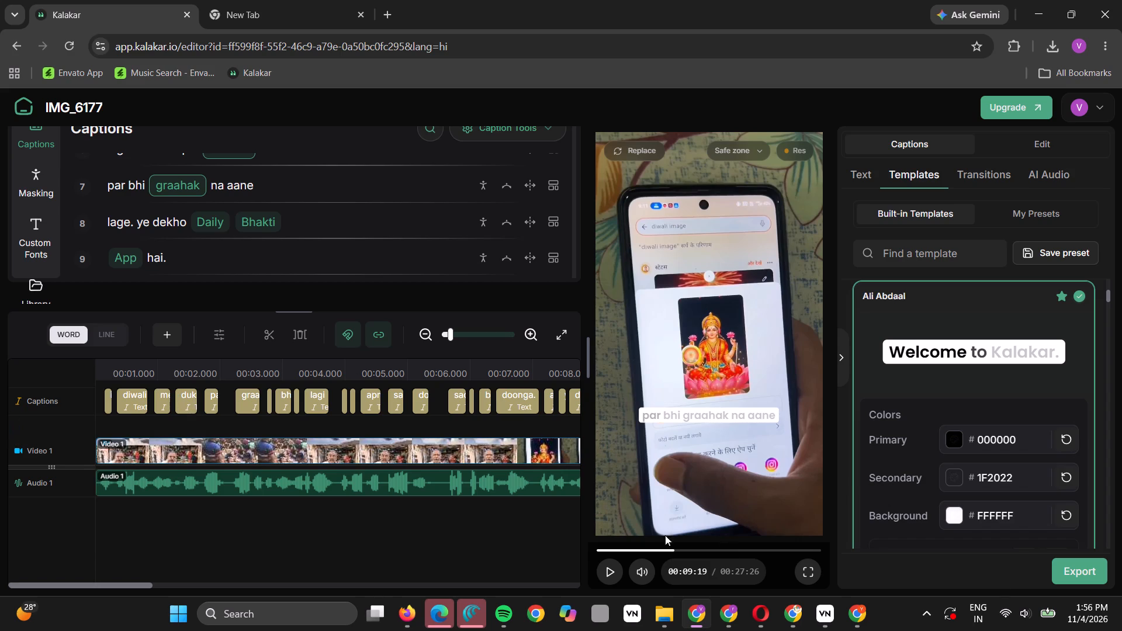
pyautogui.click(624, 553)
pyautogui.moveTo(624, 553); pyautogui.dragTo(618, 553)
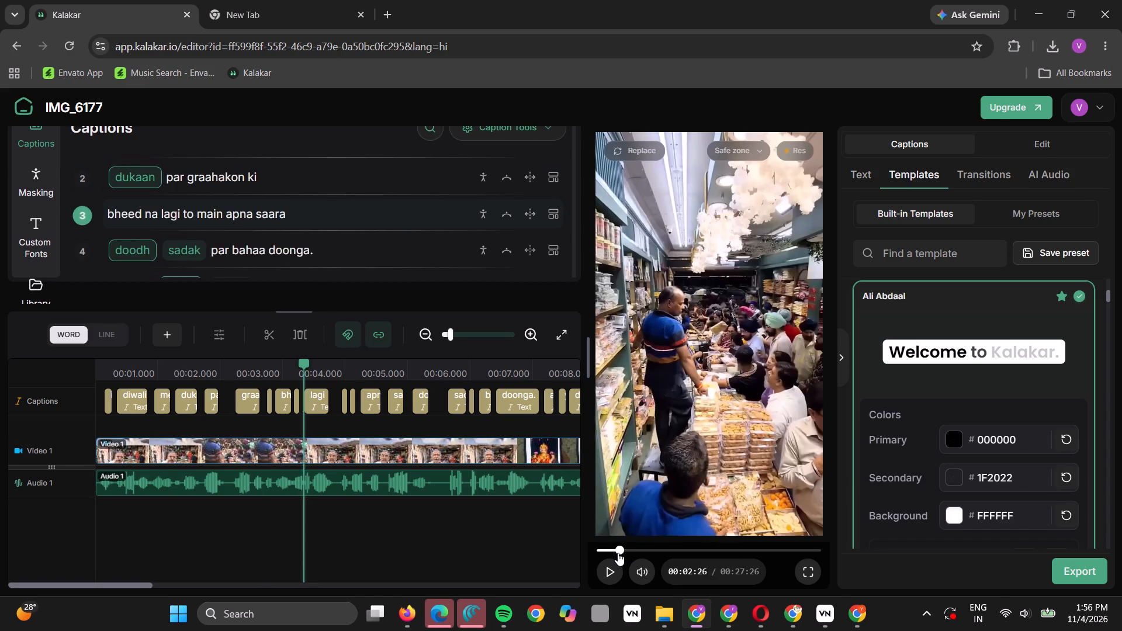
pyautogui.moveTo(618, 553); pyautogui.dragTo(611, 553)
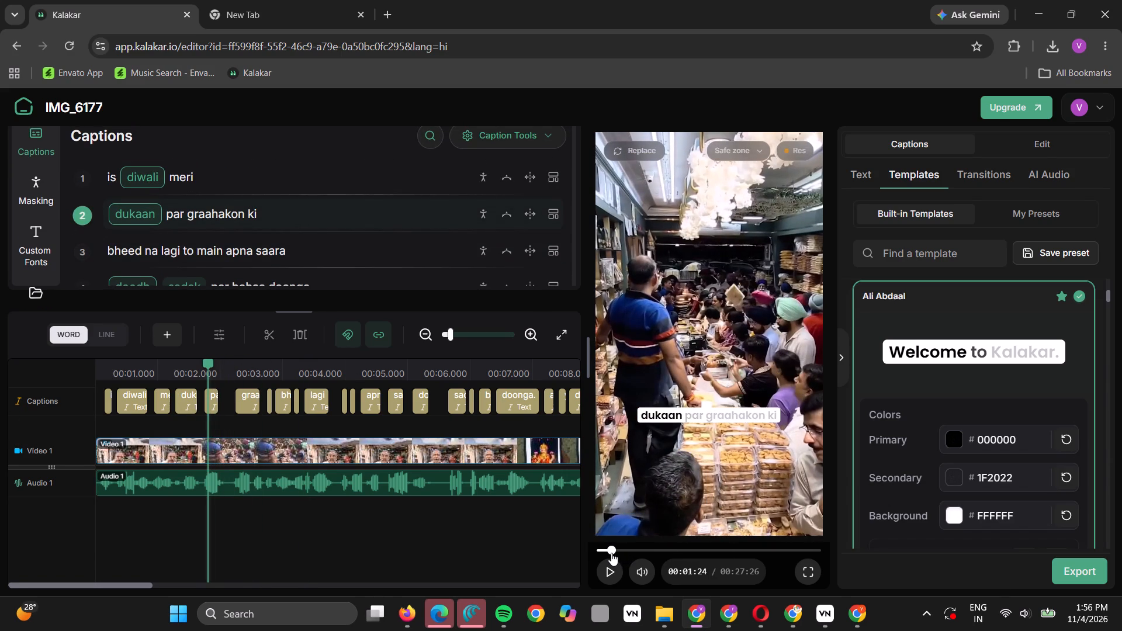
pyautogui.moveTo(611, 553); pyautogui.dragTo(602, 553)
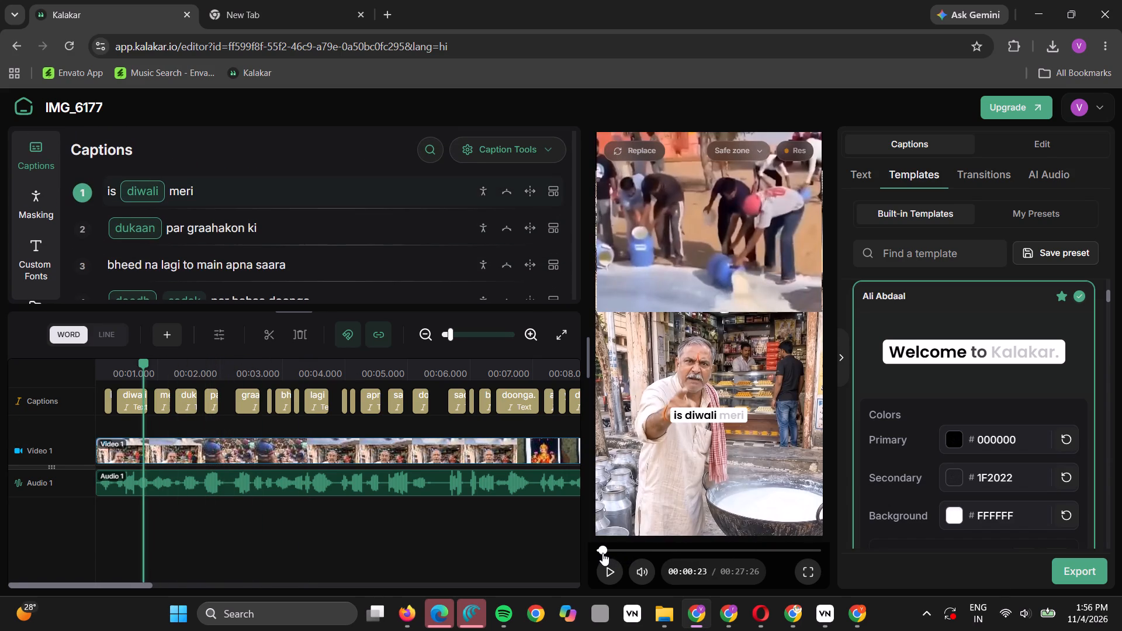
pyautogui.moveTo(602, 553); pyautogui.dragTo(600, 553)
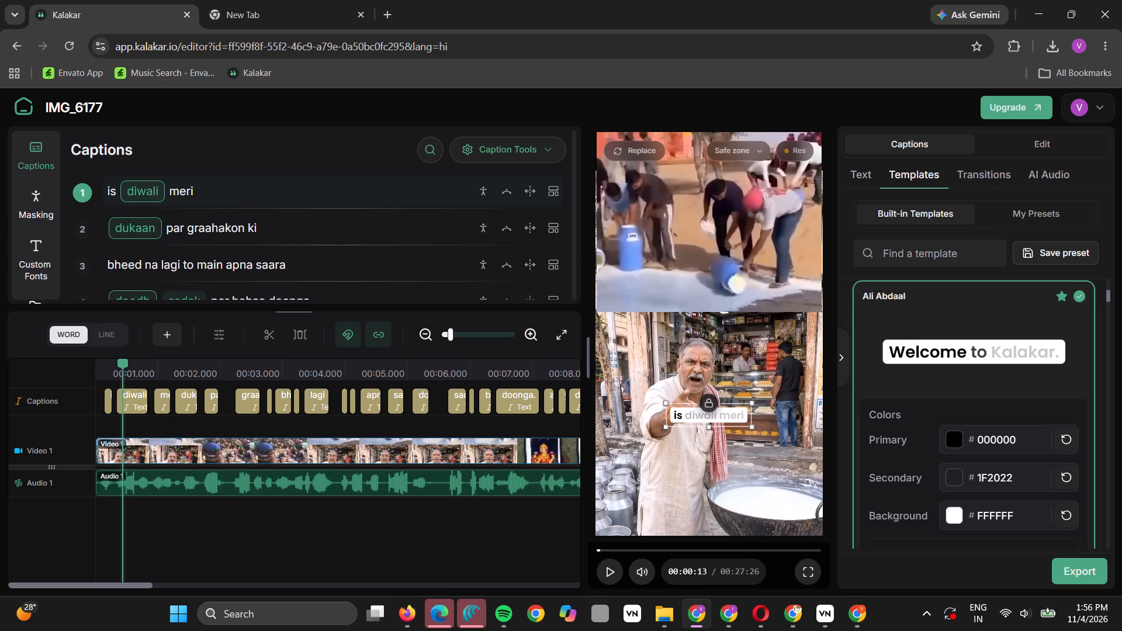
pyautogui.moveTo(728, 423); pyautogui.dragTo(722, 373)
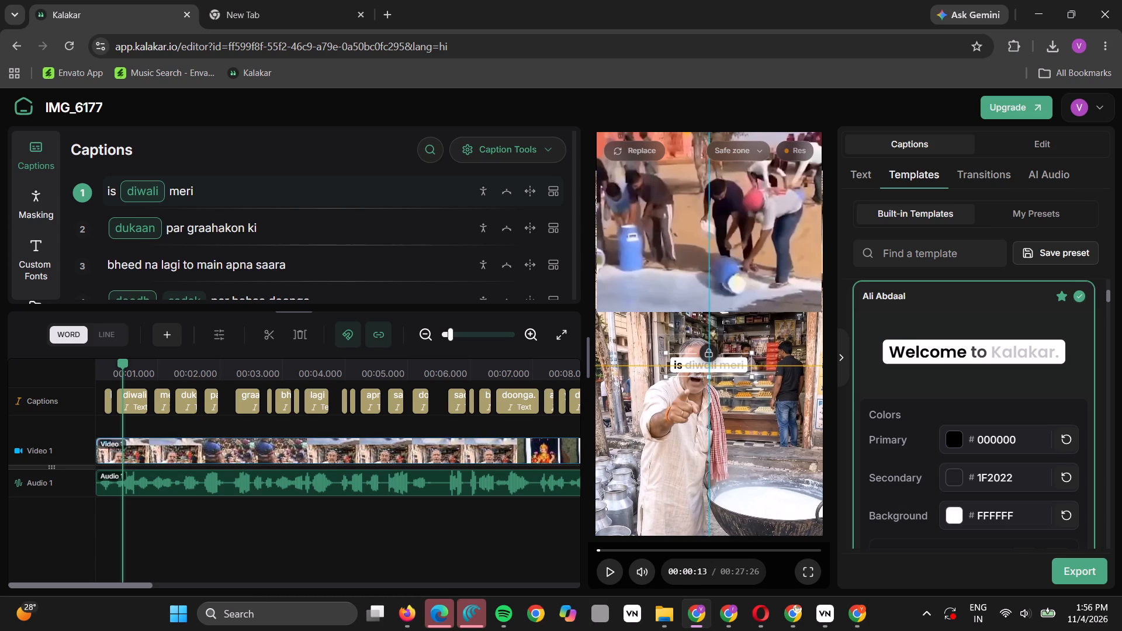
pyautogui.moveTo(722, 373); pyautogui.dragTo(722, 256)
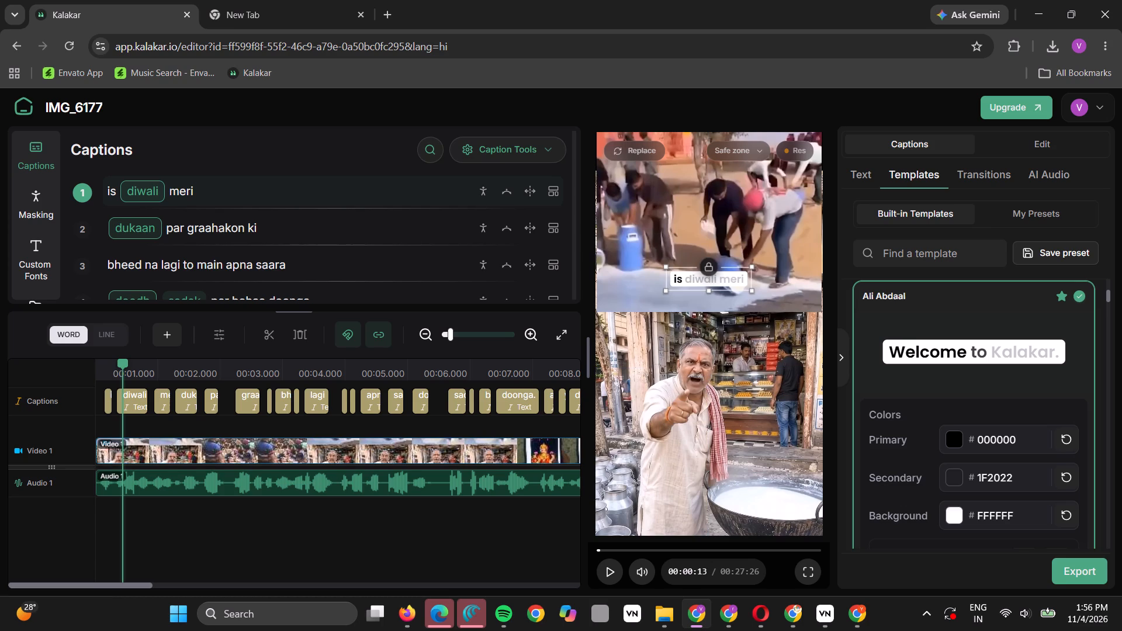
pyautogui.moveTo(722, 256); pyautogui.dragTo(719, 325)
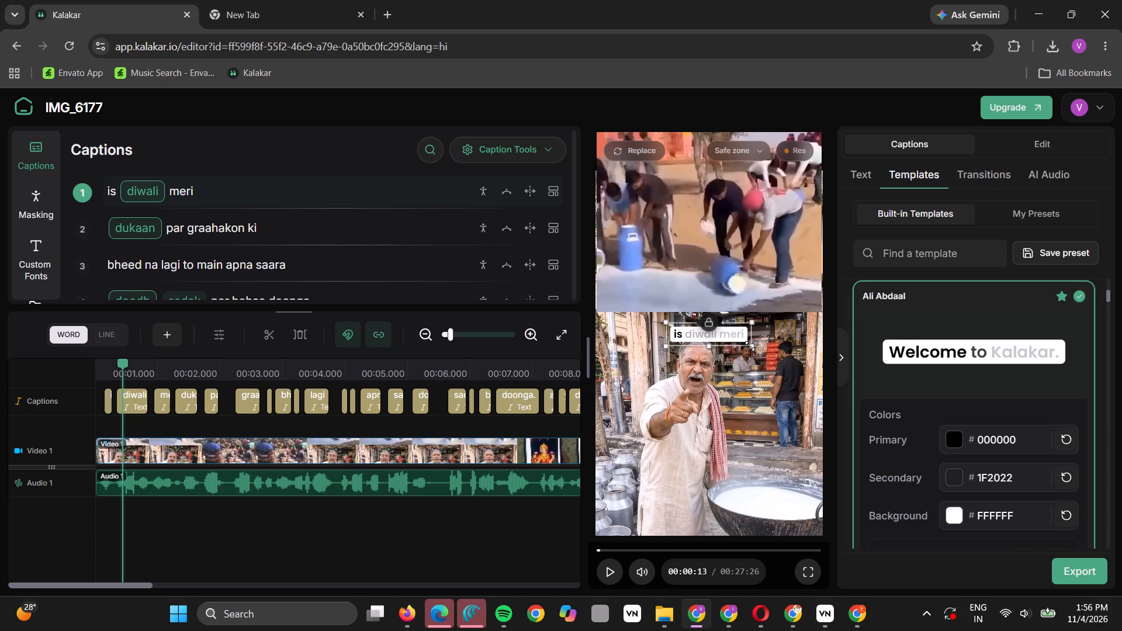
# Scale the captions down to a font size of 36 px.
pyautogui.moveTo(750, 346); pyautogui.dragTo(728, 335)
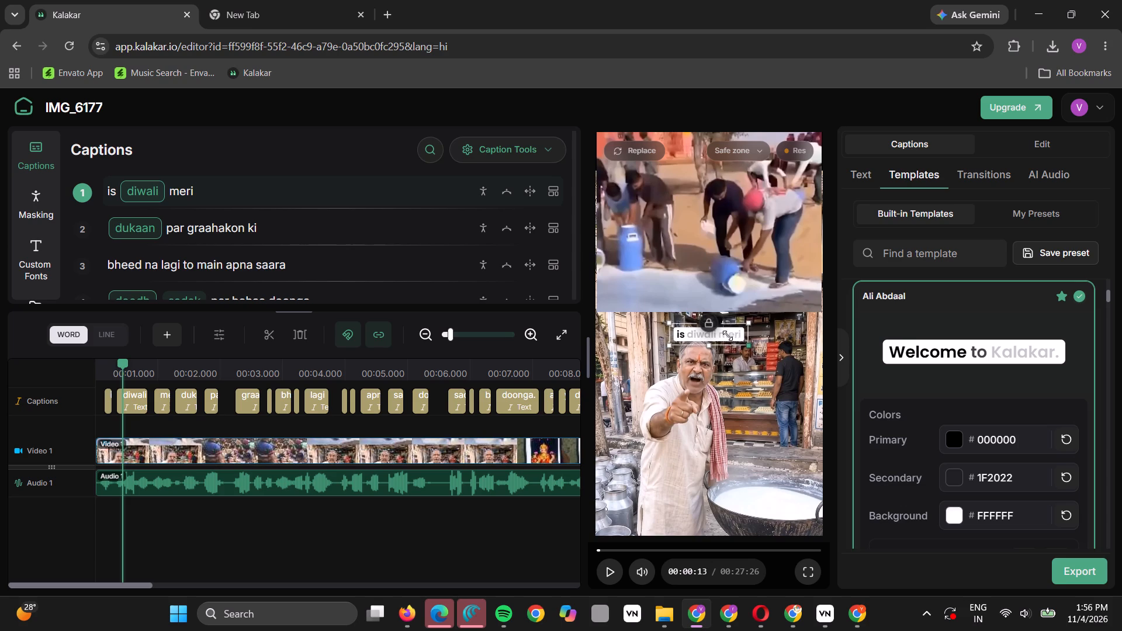
pyautogui.moveTo(728, 335); pyautogui.dragTo(722, 331)
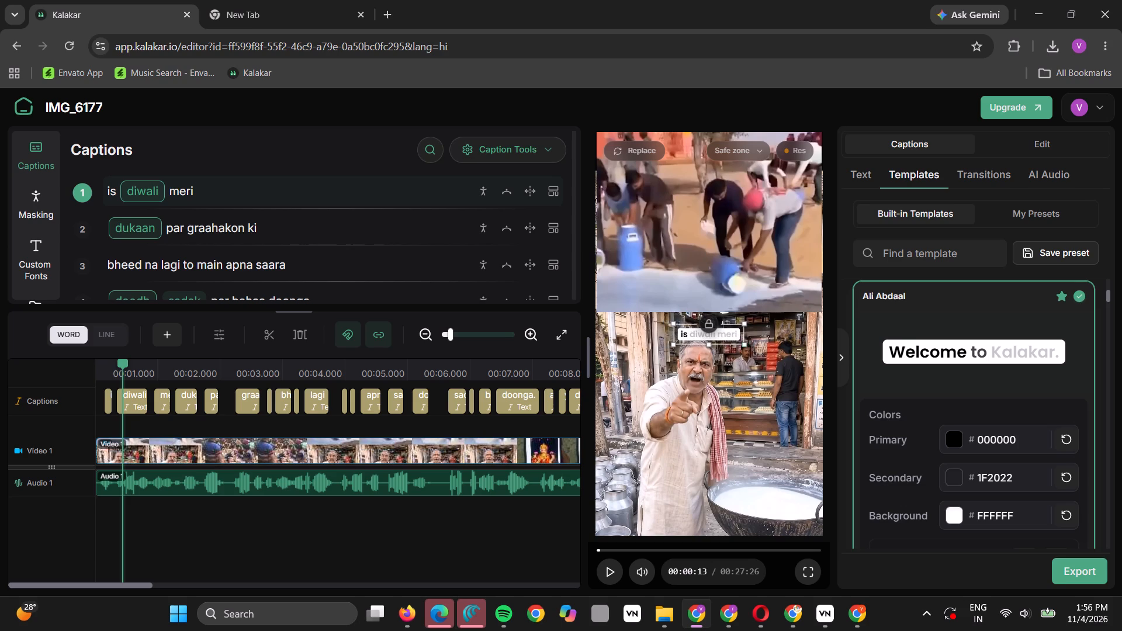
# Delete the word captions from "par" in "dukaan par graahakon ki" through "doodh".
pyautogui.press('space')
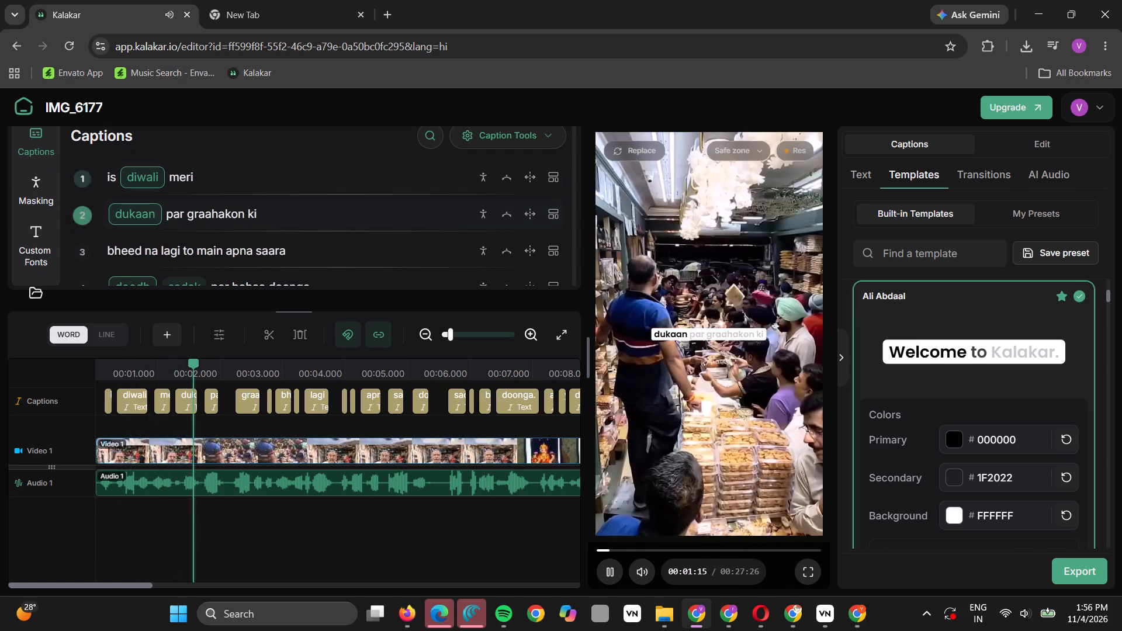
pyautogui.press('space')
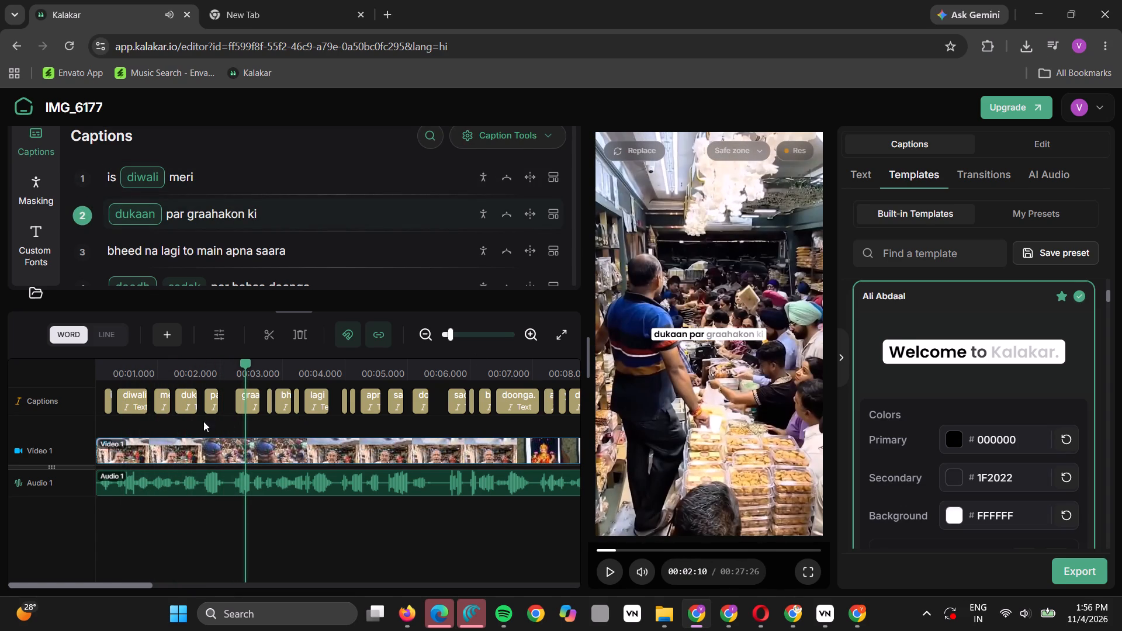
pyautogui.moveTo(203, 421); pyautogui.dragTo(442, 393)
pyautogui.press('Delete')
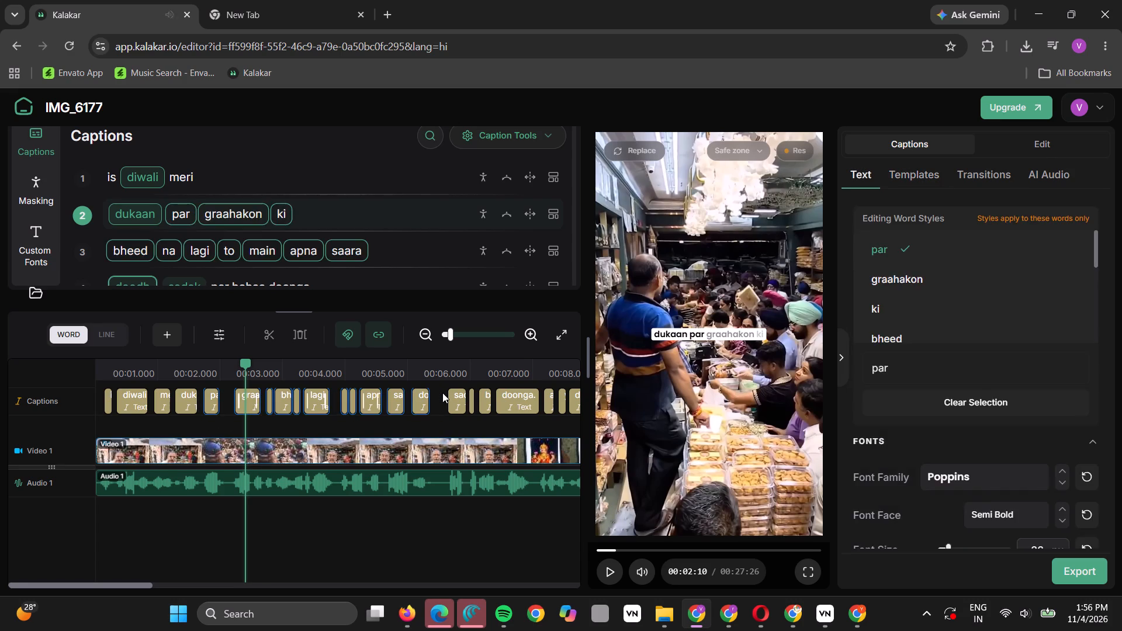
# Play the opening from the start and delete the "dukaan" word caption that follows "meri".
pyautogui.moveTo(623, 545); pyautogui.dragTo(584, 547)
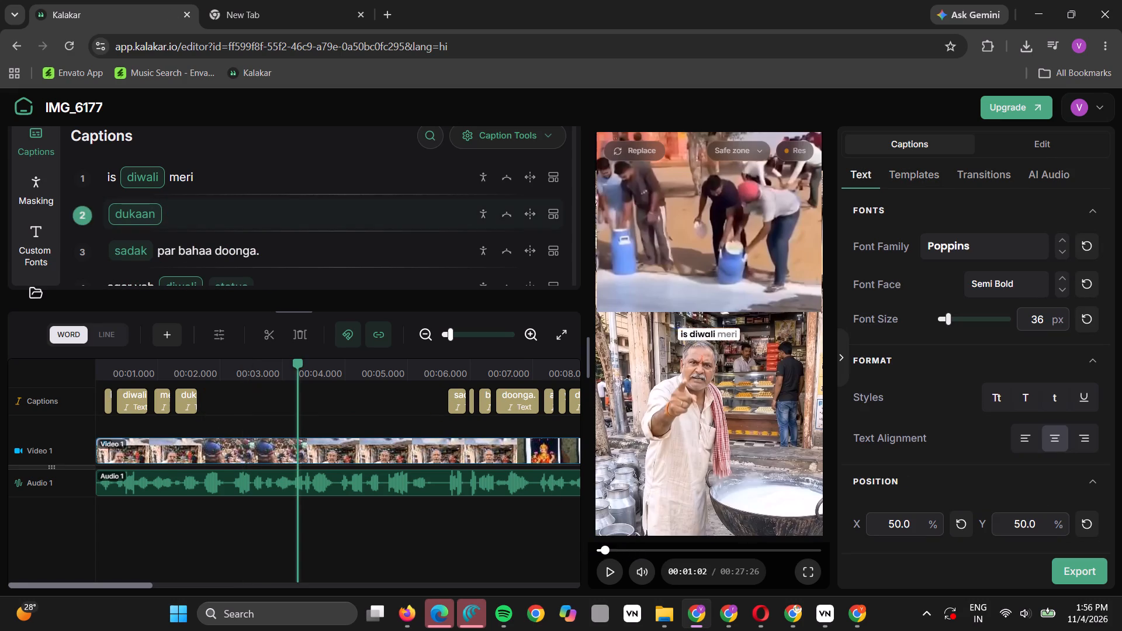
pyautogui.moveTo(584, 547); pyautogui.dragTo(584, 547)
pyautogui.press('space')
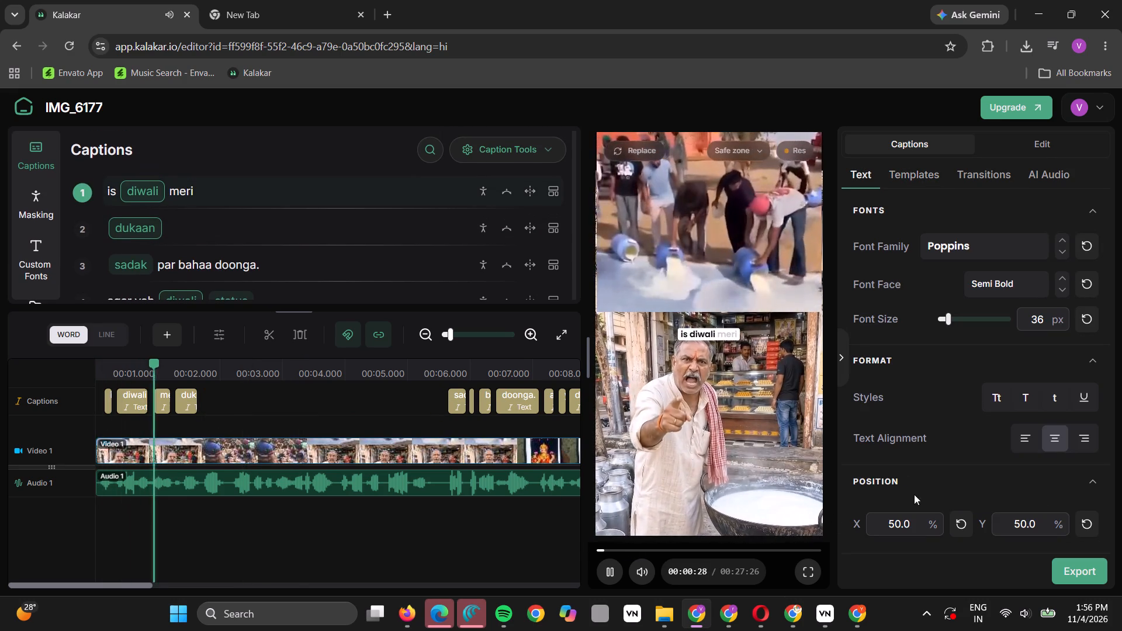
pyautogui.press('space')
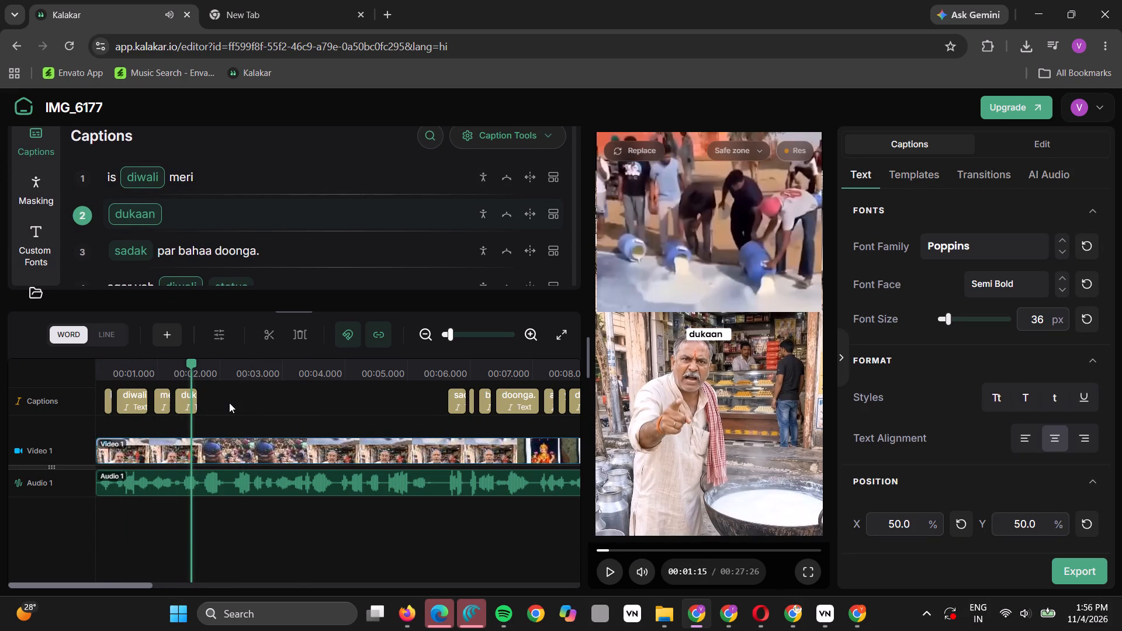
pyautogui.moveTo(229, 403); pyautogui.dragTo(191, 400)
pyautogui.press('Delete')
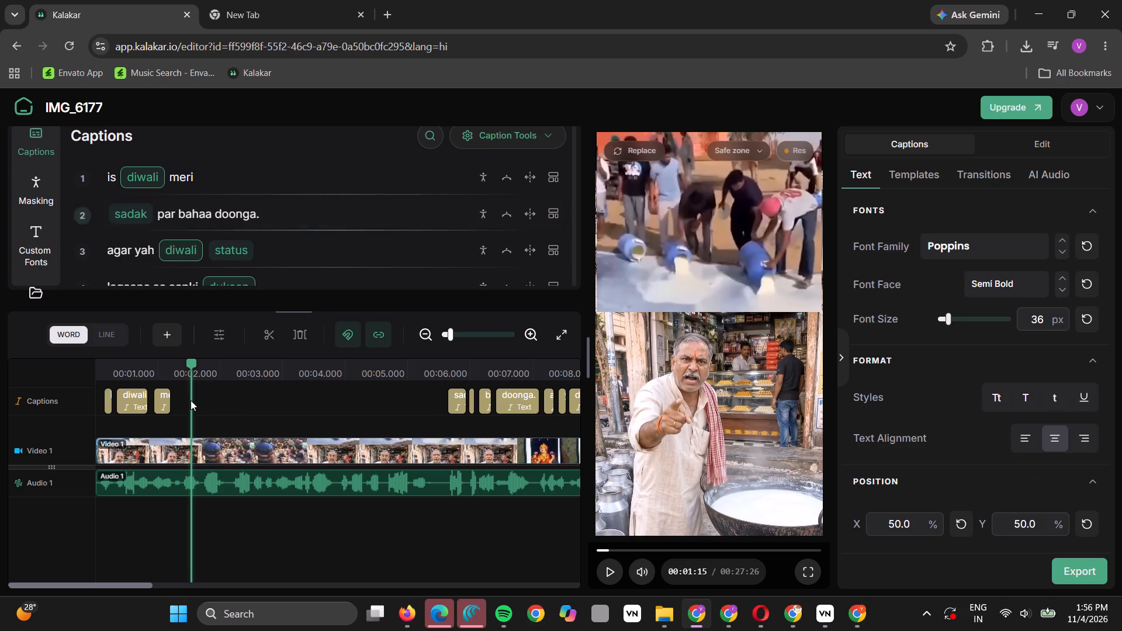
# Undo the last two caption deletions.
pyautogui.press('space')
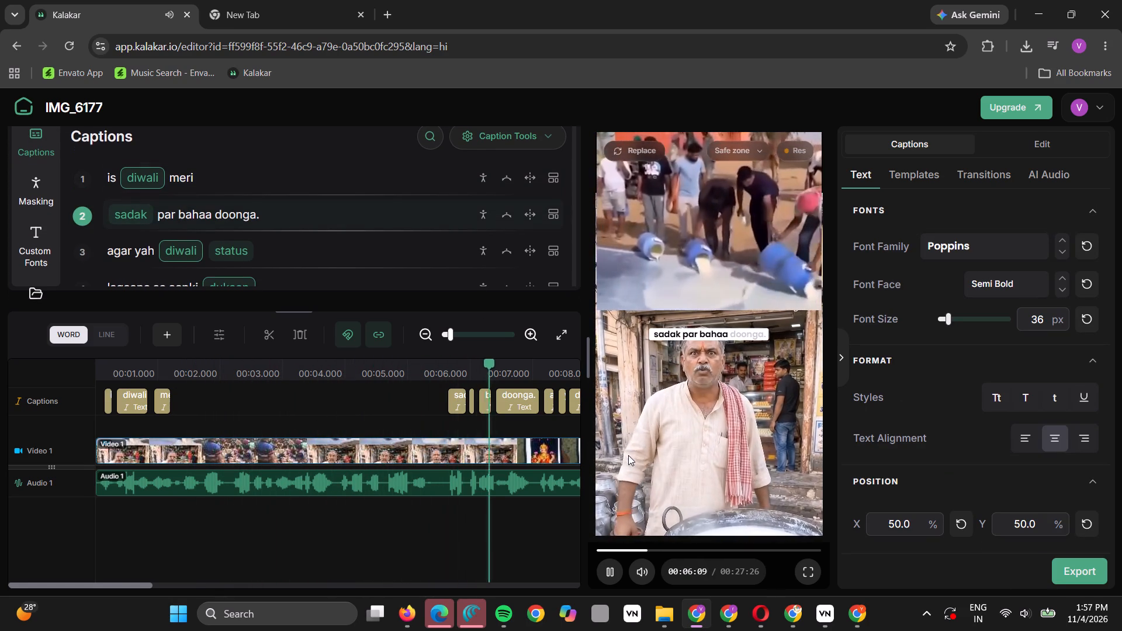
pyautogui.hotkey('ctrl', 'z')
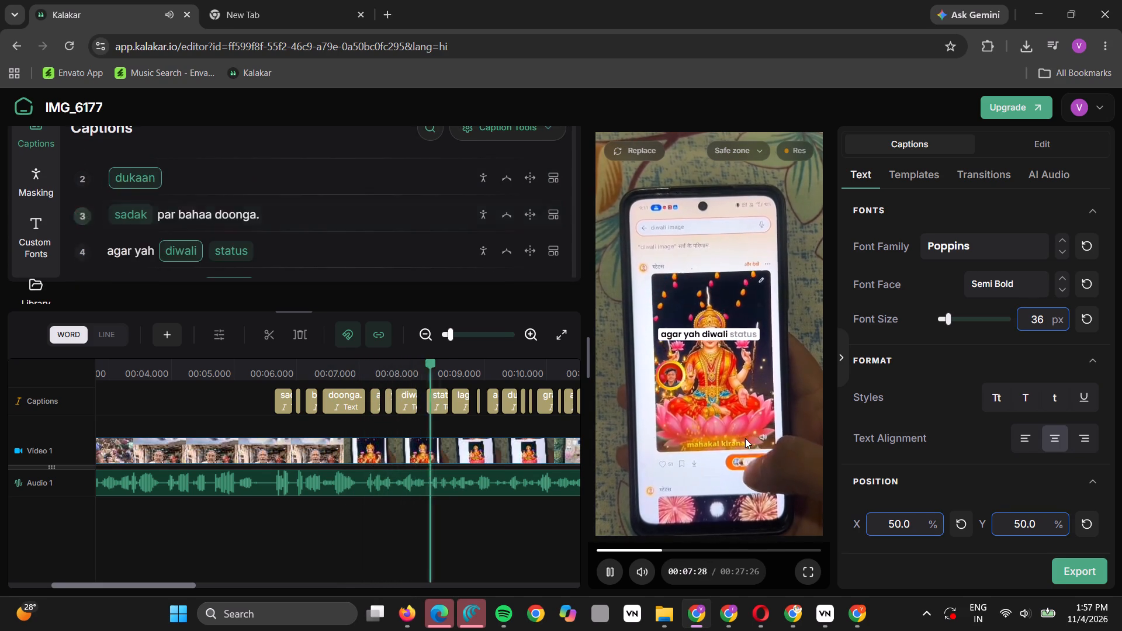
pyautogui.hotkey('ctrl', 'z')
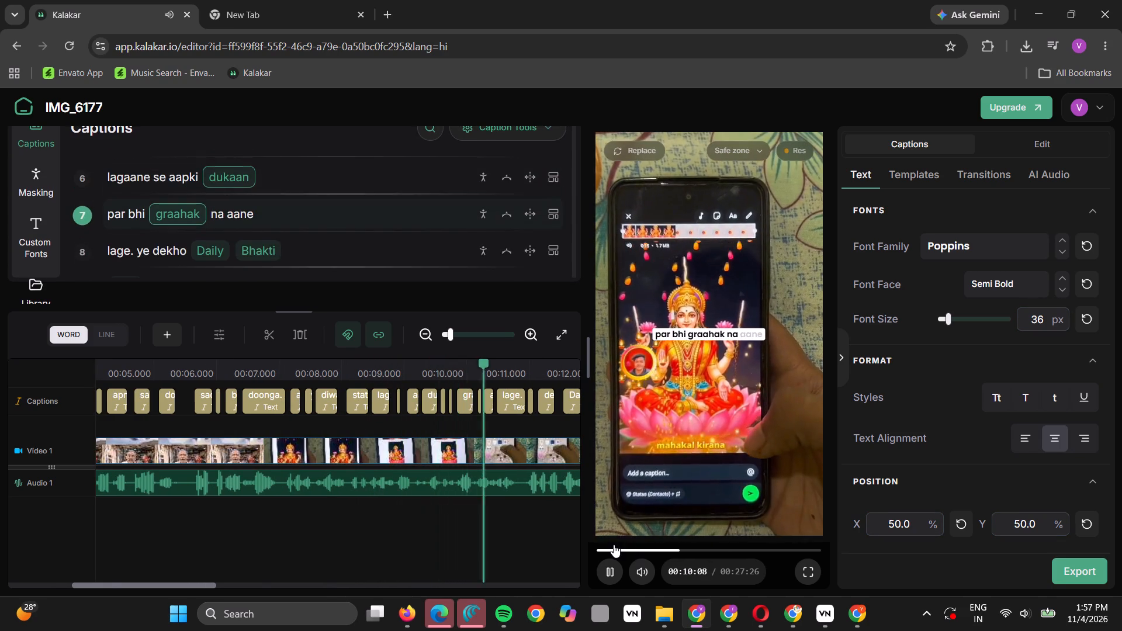
# Delete the word captions "meri", "dukaan" and "par" before "graahakon ki".
pyautogui.click(614, 545)
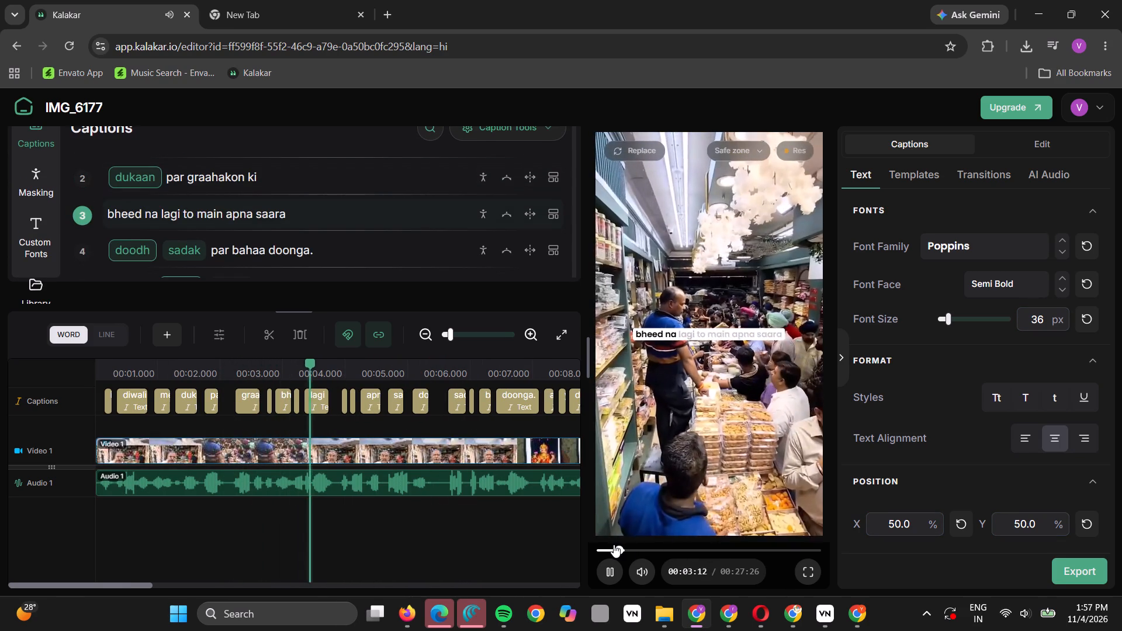
pyautogui.press('space')
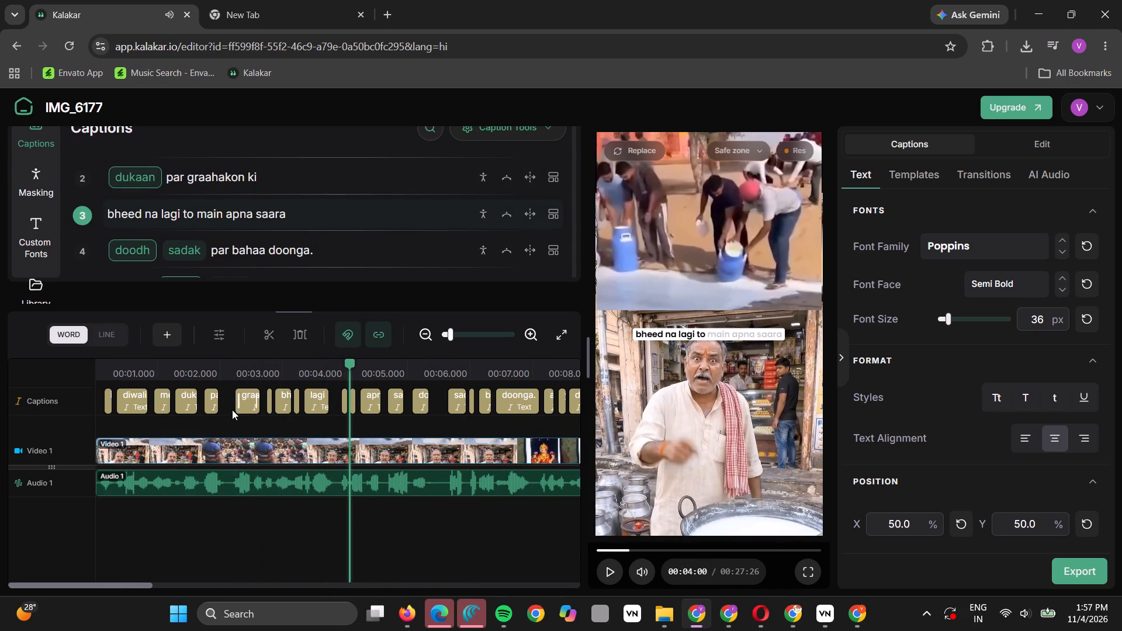
pyautogui.moveTo(227, 415); pyautogui.dragTo(164, 397)
pyautogui.press('Delete')
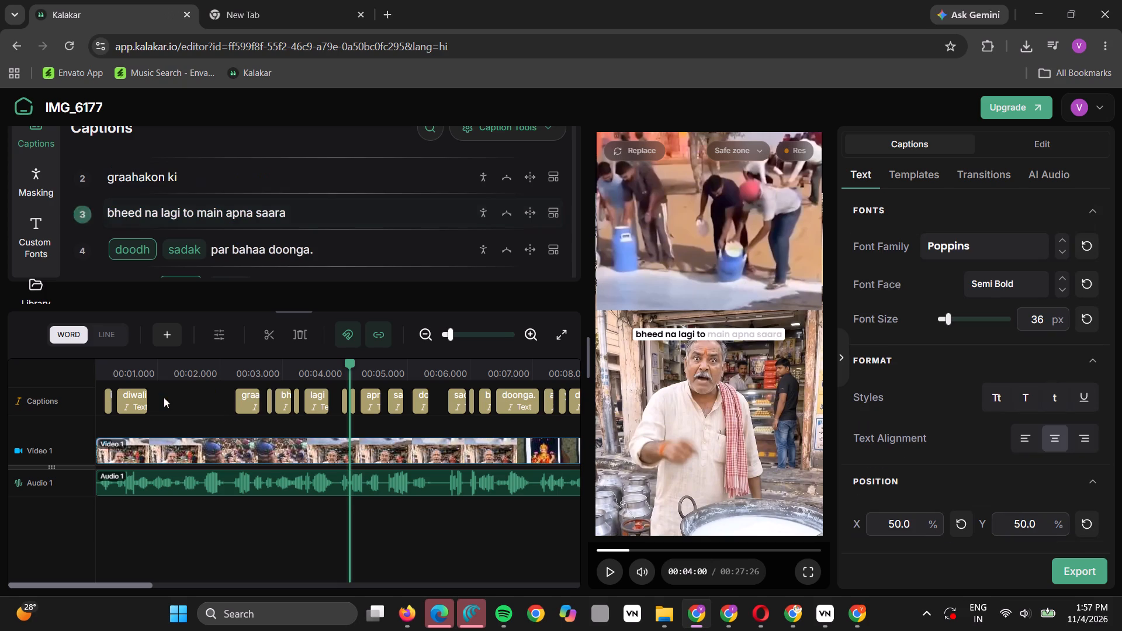
# Delete the word captions from "graahakon" through "lagi", leaving "to main apna saara" as the second line.
pyautogui.click(625, 546)
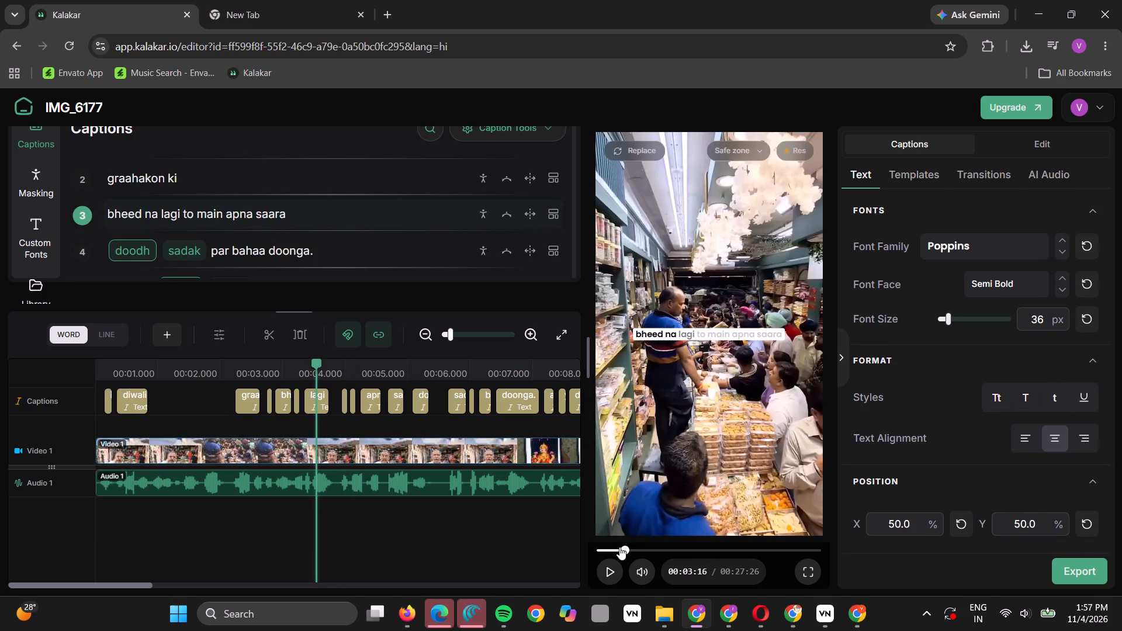
pyautogui.moveTo(334, 419); pyautogui.dragTo(275, 398)
pyautogui.moveTo(275, 398); pyautogui.dragTo(245, 388)
pyautogui.press('Delete')
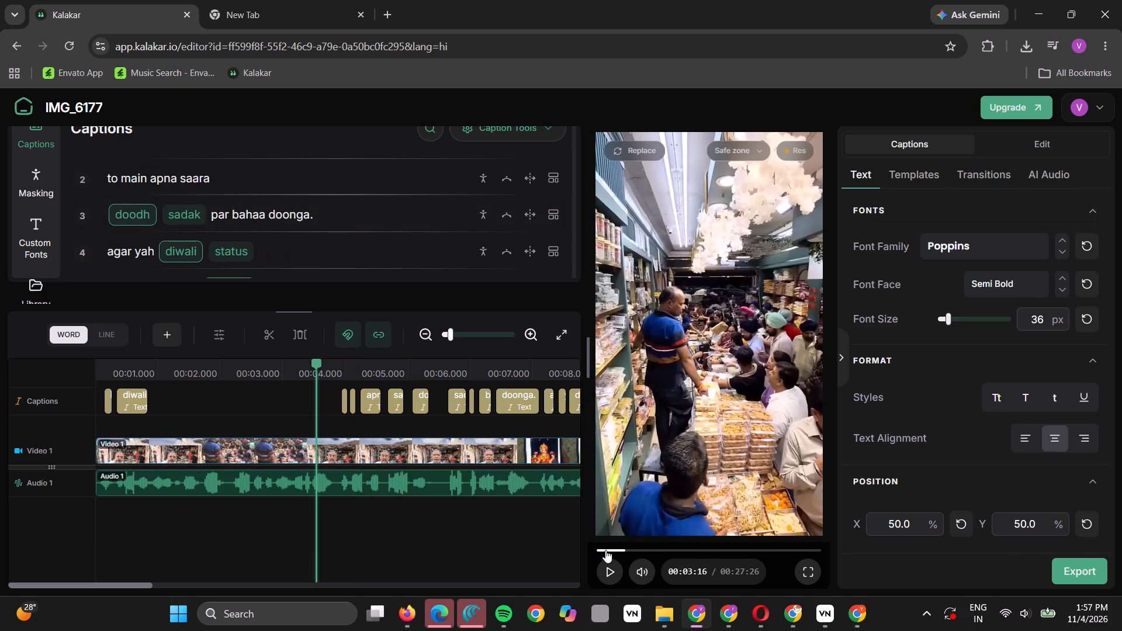
# At the "is diwali" caption near the video's start, move the captions up onto the split between the two clips, at Y 44.5%.
pyautogui.moveTo(607, 552); pyautogui.dragTo(595, 552)
pyautogui.press('space')
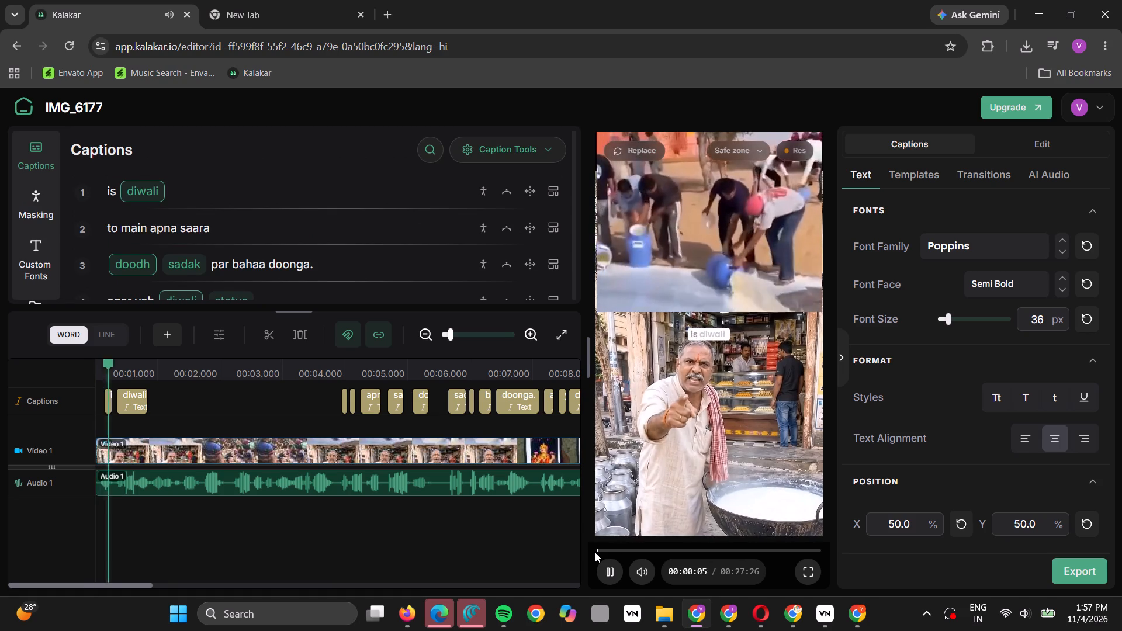
pyautogui.press('space')
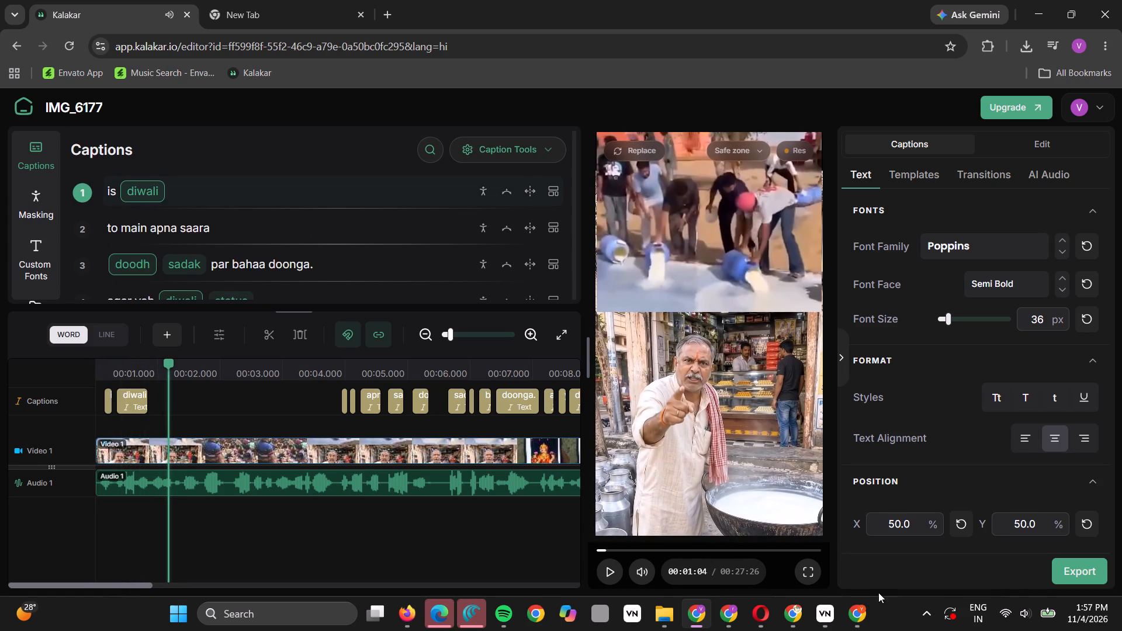
pyautogui.moveTo(594, 559); pyautogui.dragTo(602, 551)
pyautogui.moveTo(602, 551); pyautogui.dragTo(590, 551)
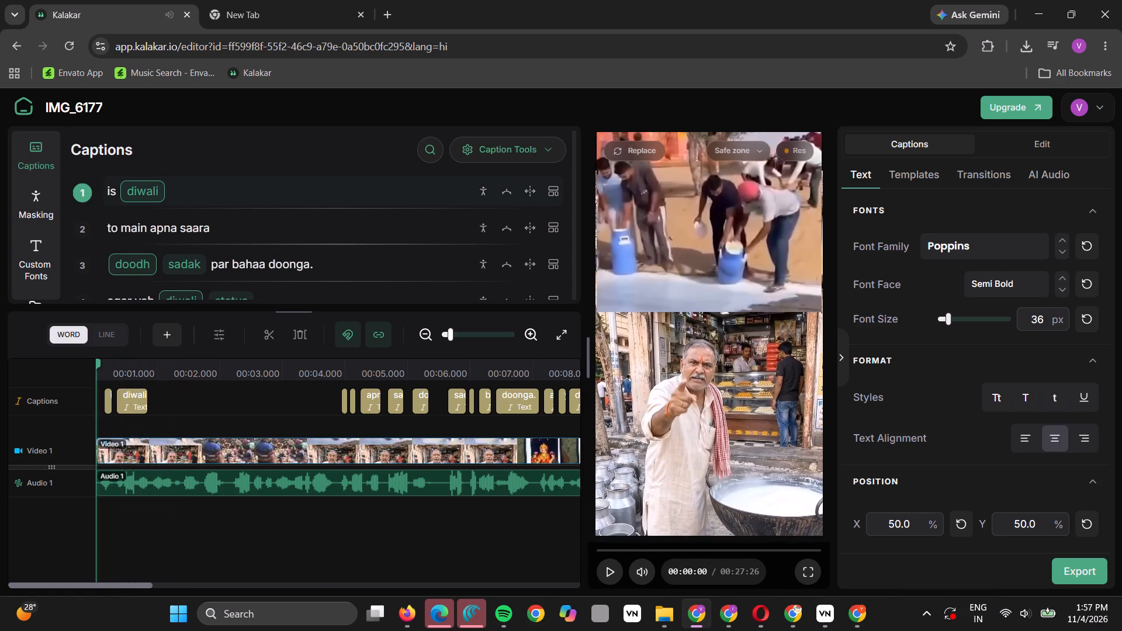
pyautogui.press('Right')
pyautogui.press('Right')
pyautogui.press('Right')
pyautogui.press('Right')
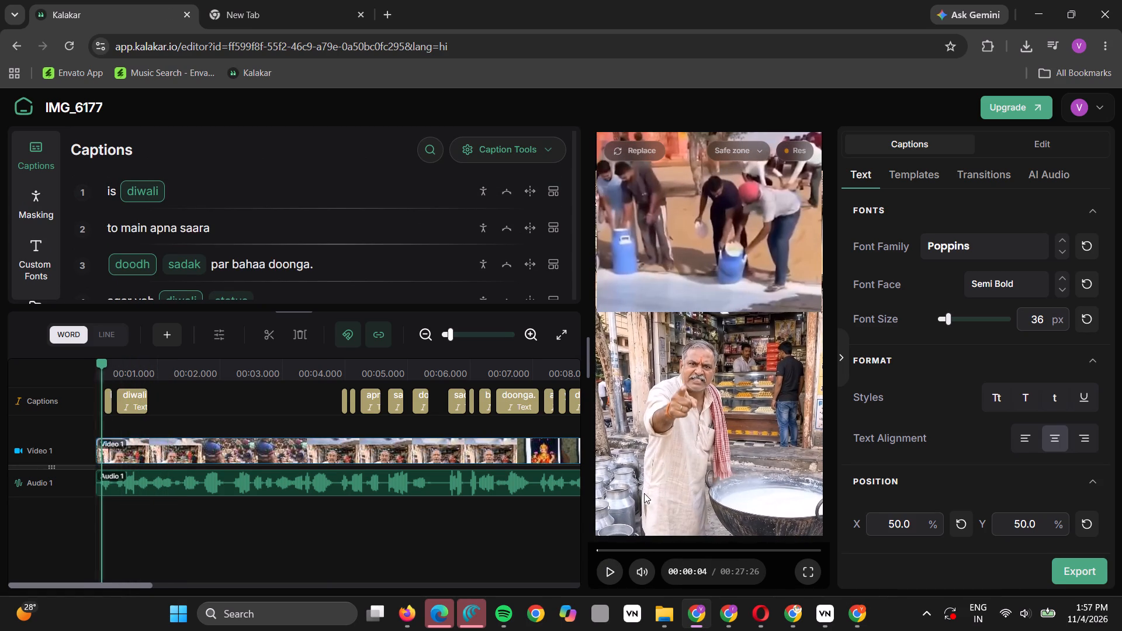
pyautogui.press('Right')
pyautogui.press('Right')
pyautogui.moveTo(713, 333); pyautogui.dragTo(713, 323)
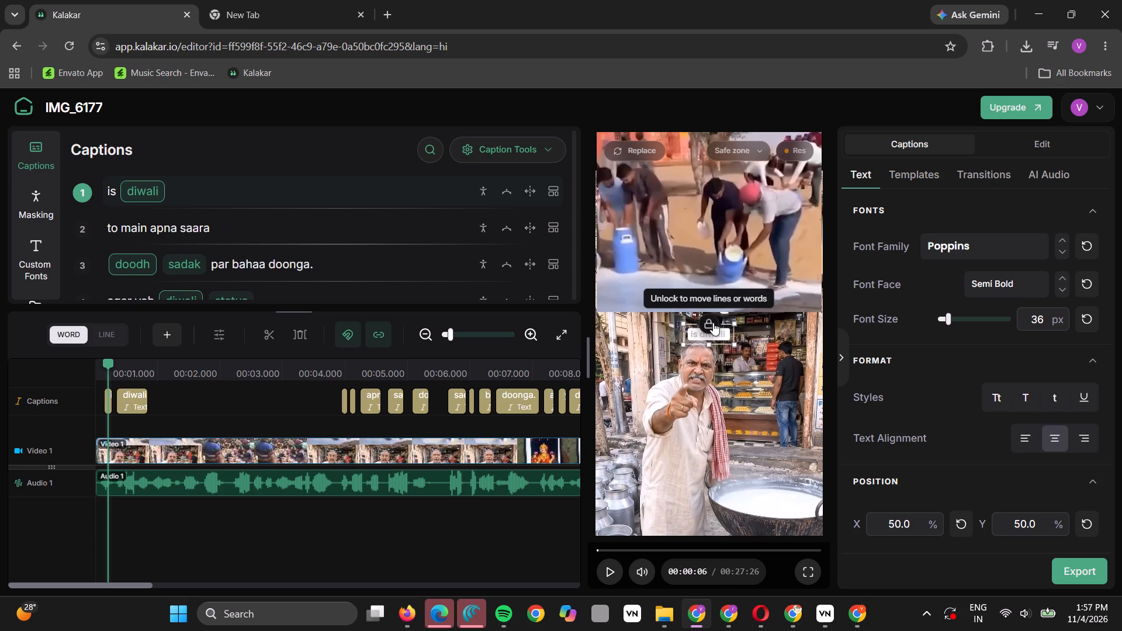
pyautogui.moveTo(713, 323); pyautogui.dragTo(712, 317)
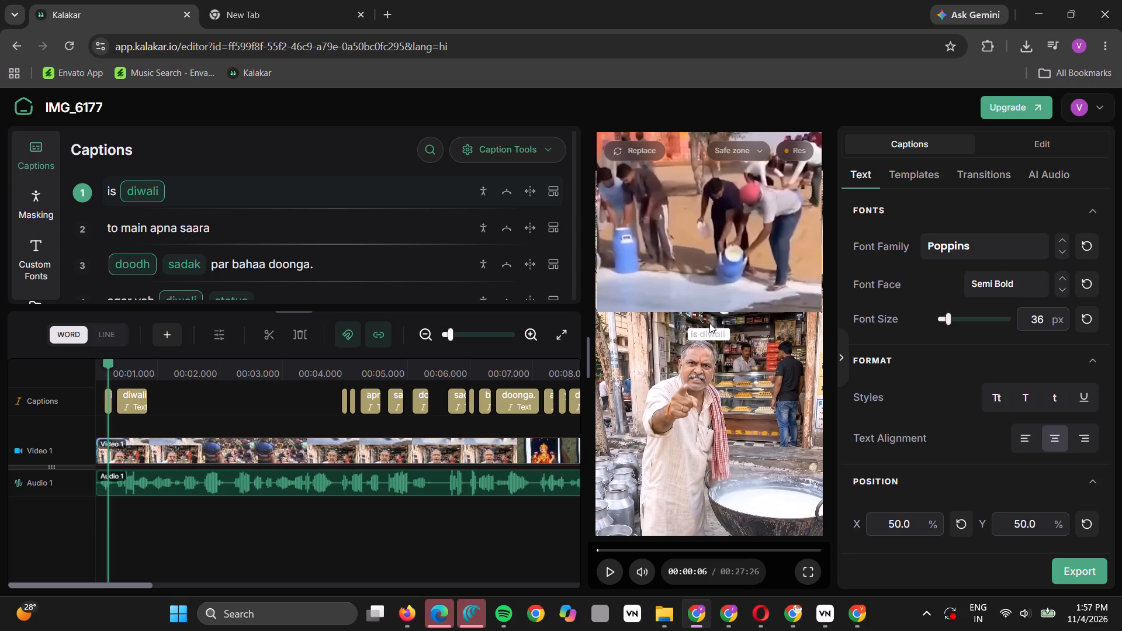
pyautogui.moveTo(709, 335); pyautogui.dragTo(709, 320)
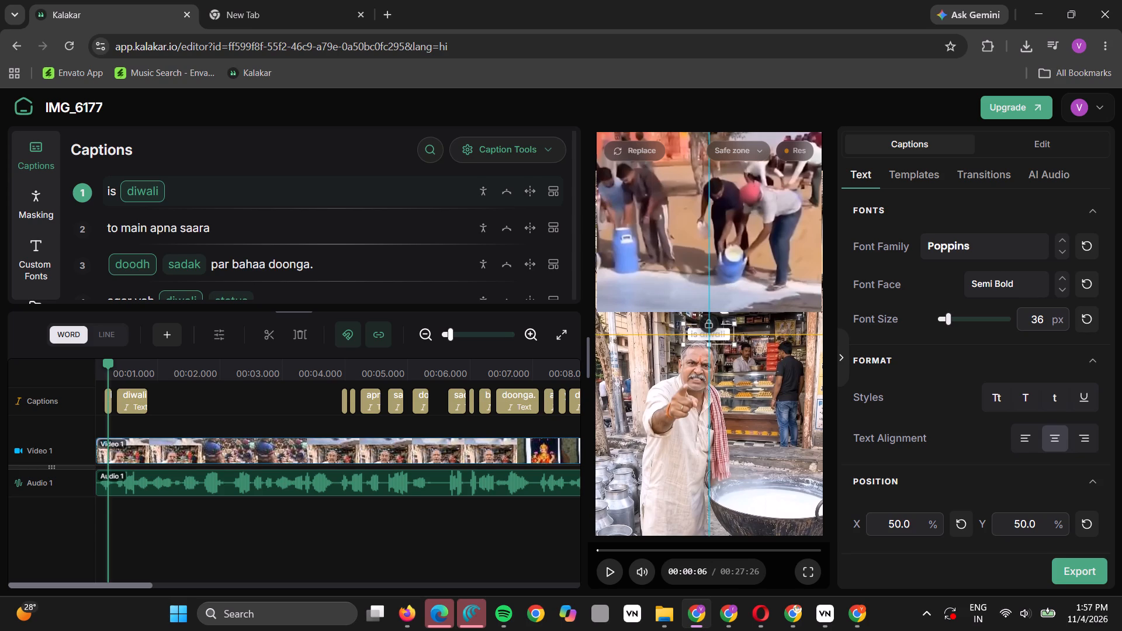
pyautogui.moveTo(709, 320); pyautogui.dragTo(712, 316)
pyautogui.moveTo(712, 316); pyautogui.dragTo(709, 313)
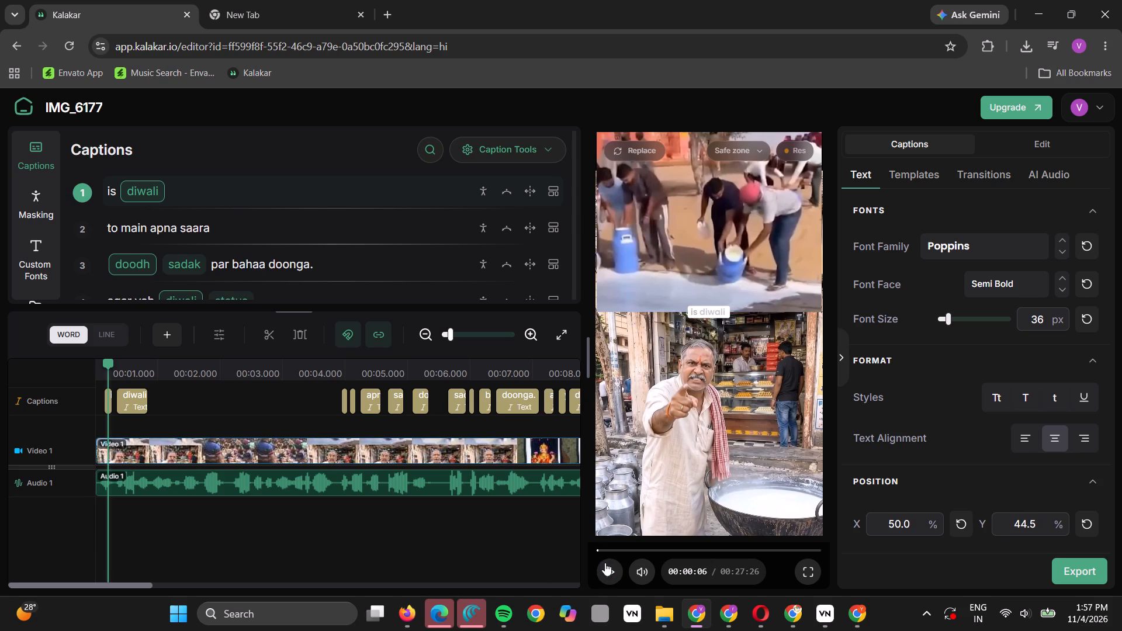
# Delete the word captions from "doonga." through "bhi", over the phone footage up to "graahak".
pyautogui.click(609, 570)
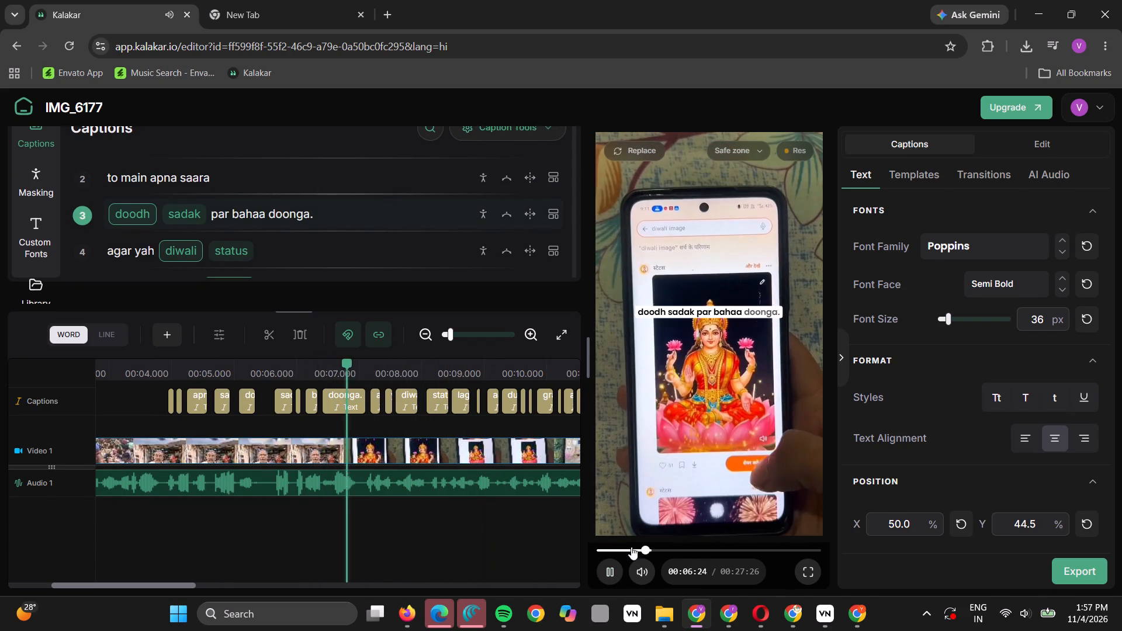
pyautogui.press('space')
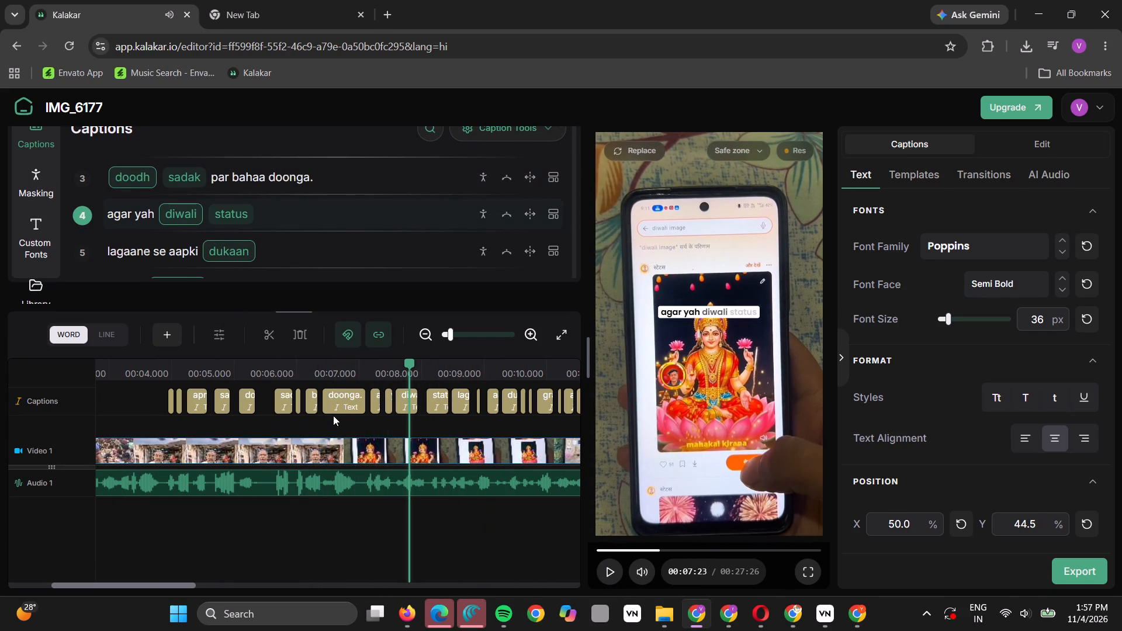
pyautogui.moveTo(335, 415); pyautogui.dragTo(533, 394)
pyautogui.press('Delete')
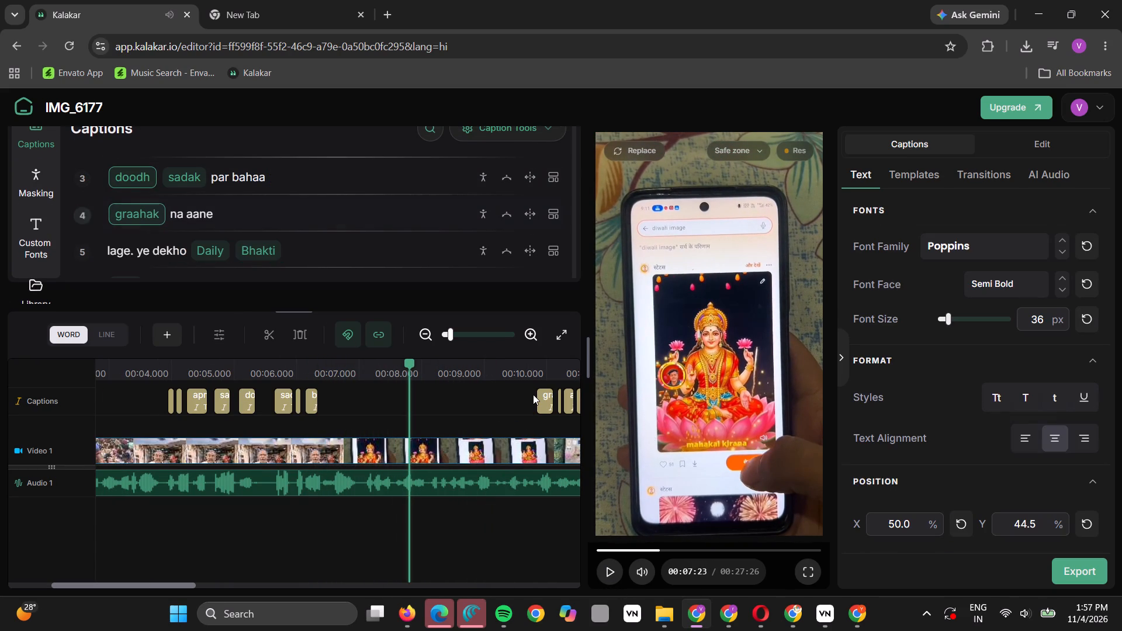
# Delete all remaining word captions from "graahak" to the end of the video.
pyautogui.click(613, 549)
pyautogui.press('space')
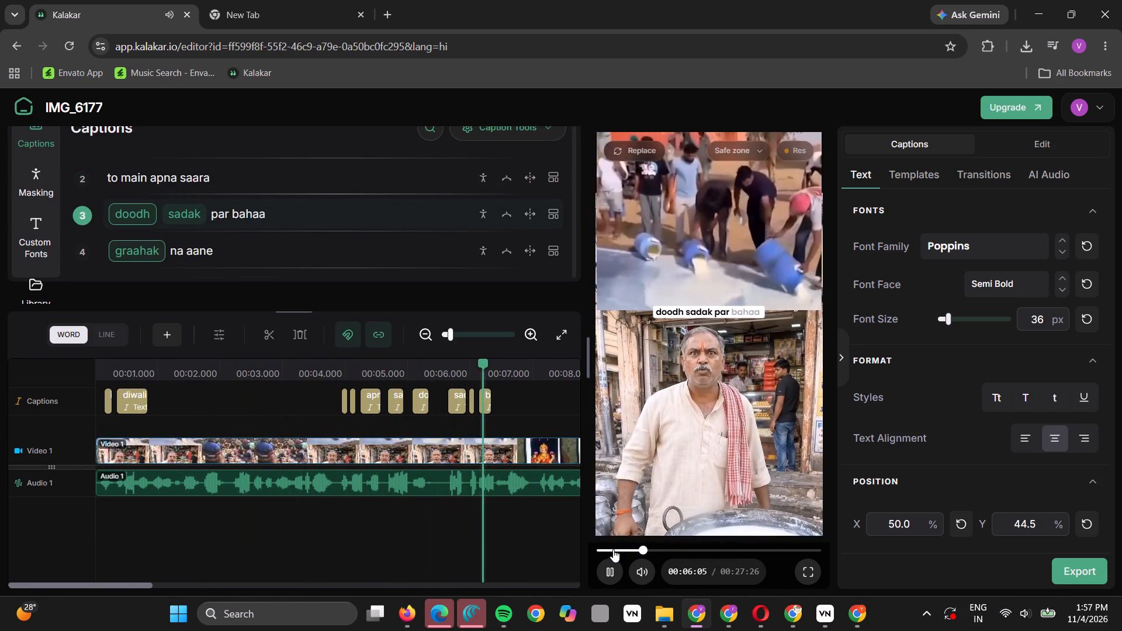
pyautogui.press('space')
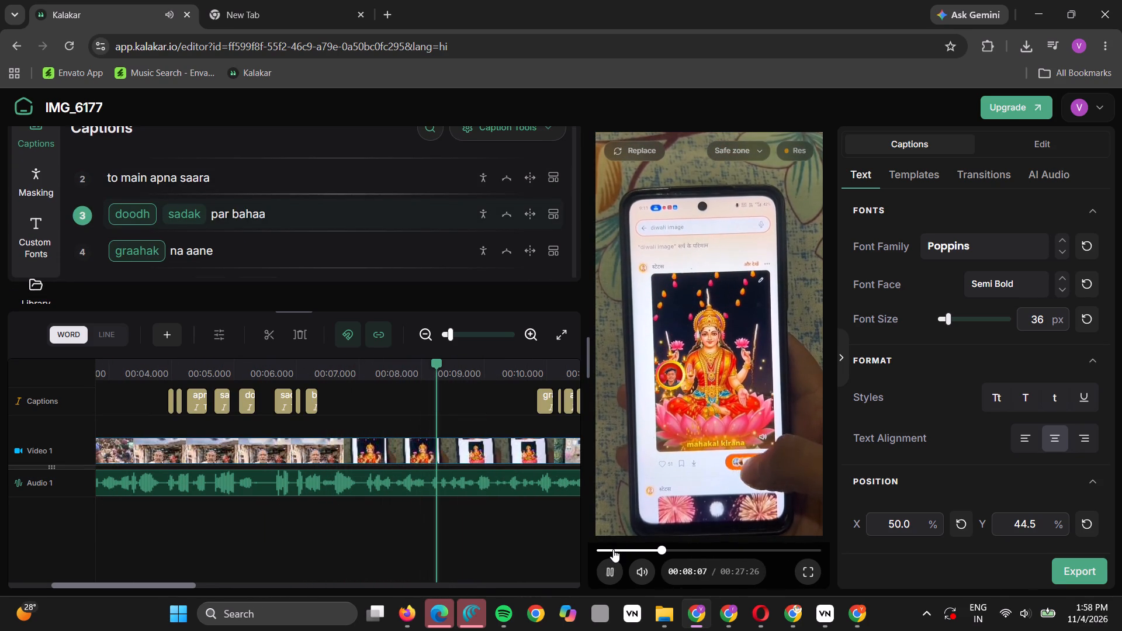
pyautogui.click(648, 545)
pyautogui.press('space')
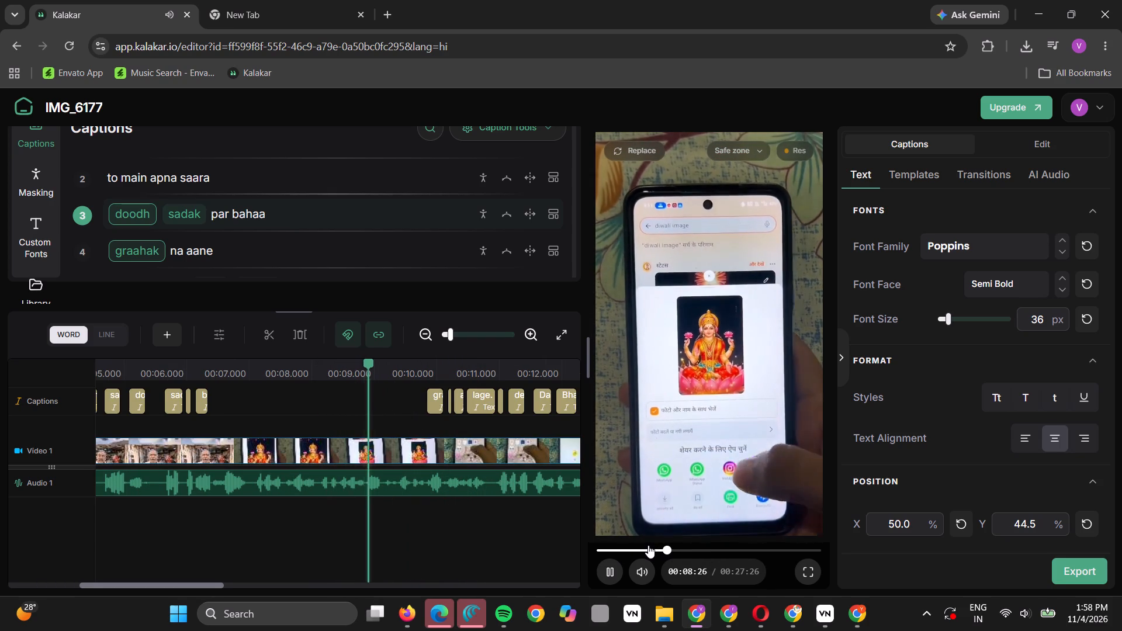
pyautogui.press('space')
pyautogui.hscroll(-1, 512, 543)
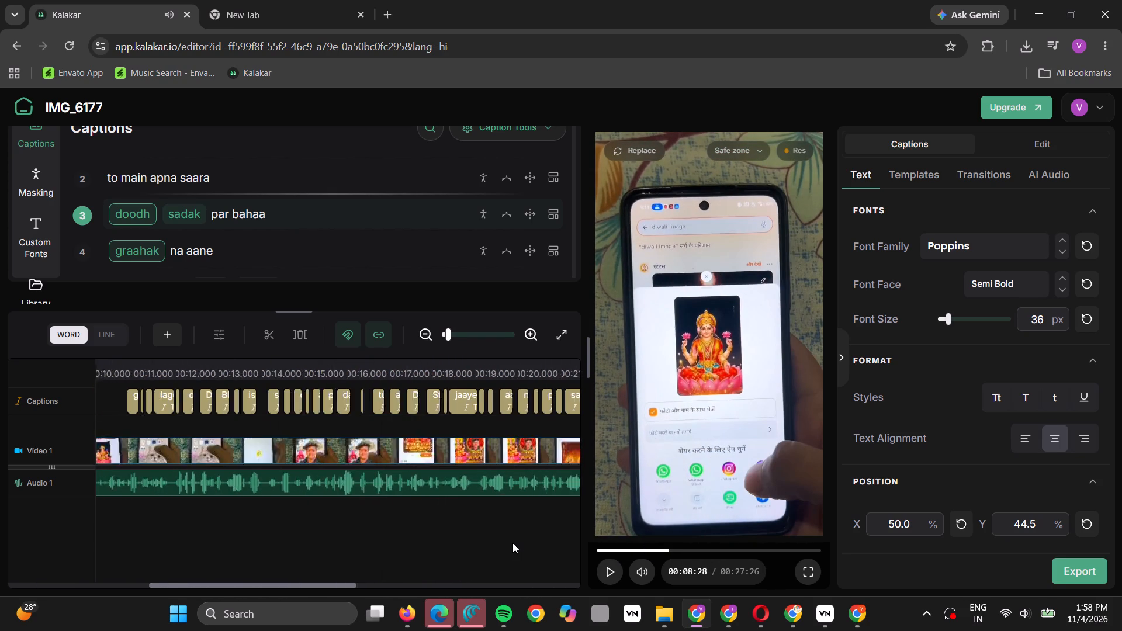
pyautogui.hscroll(-2, 512, 543)
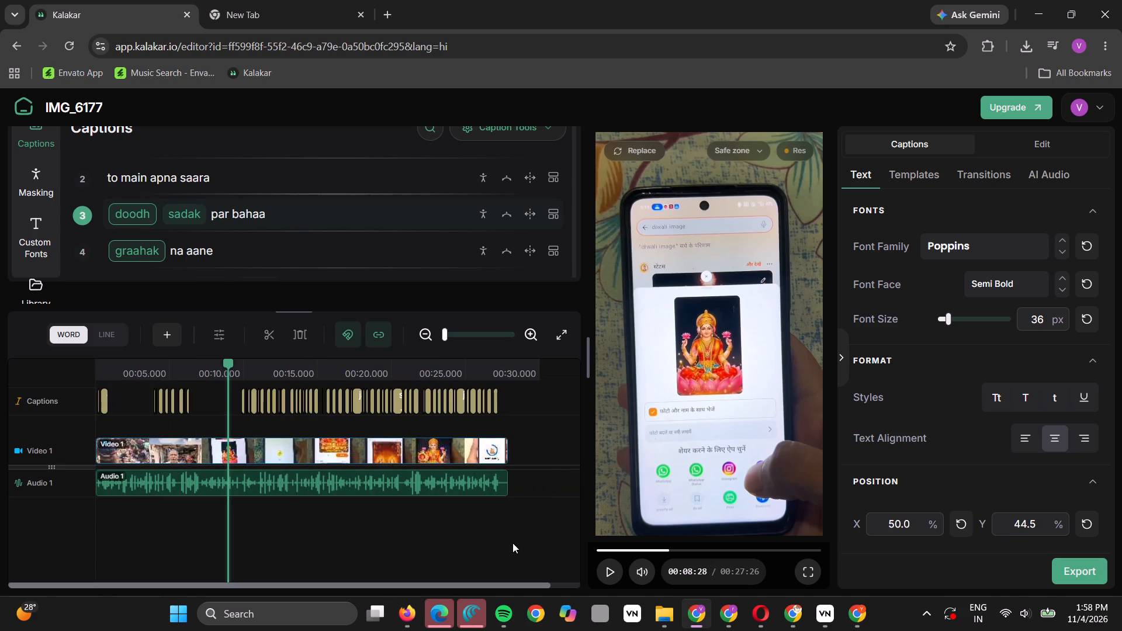
pyautogui.moveTo(510, 416); pyautogui.dragTo(237, 397)
pyautogui.press('Delete')
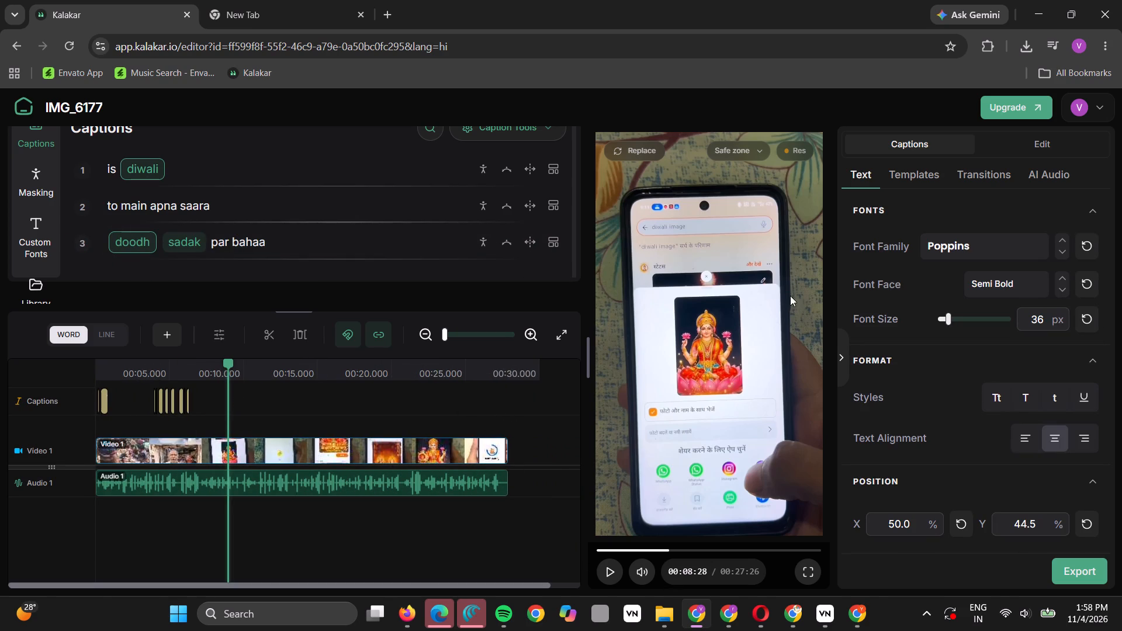
# Preview from the start, then render the captioned IMG_6177 as a 1080P video.
pyautogui.click(598, 549)
pyautogui.press('space')
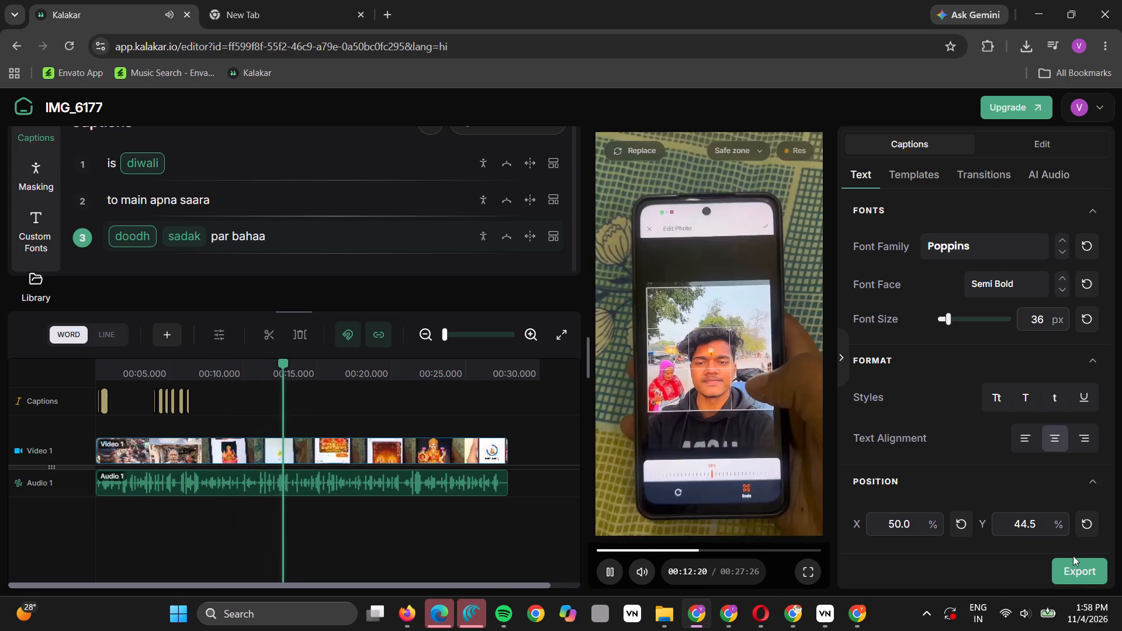
pyautogui.click(1079, 567)
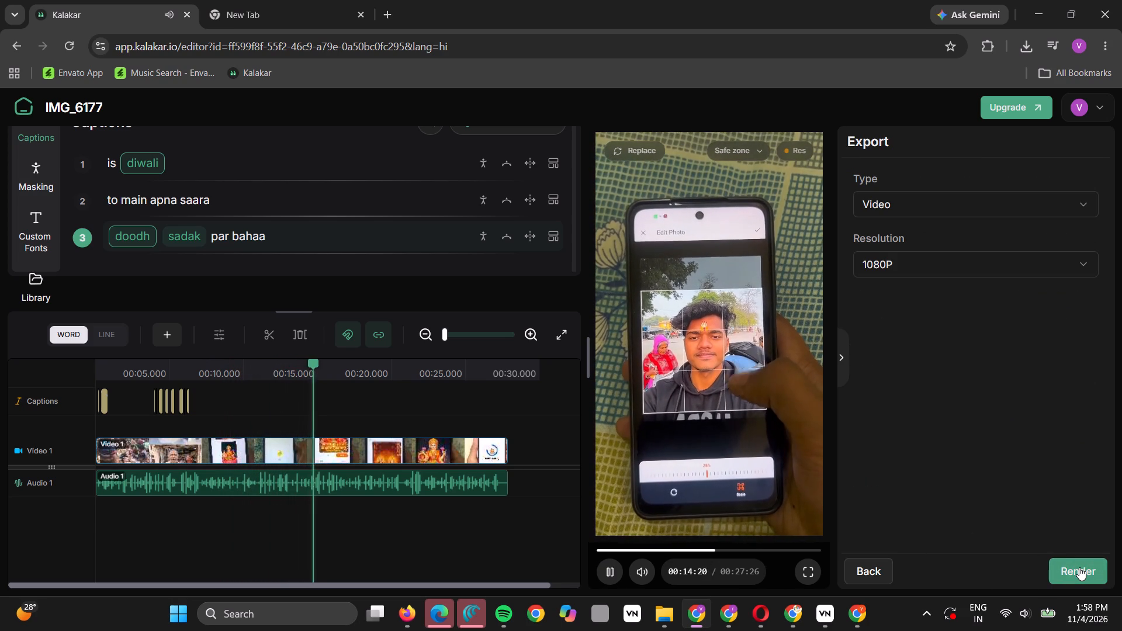
pyautogui.click(1079, 567)
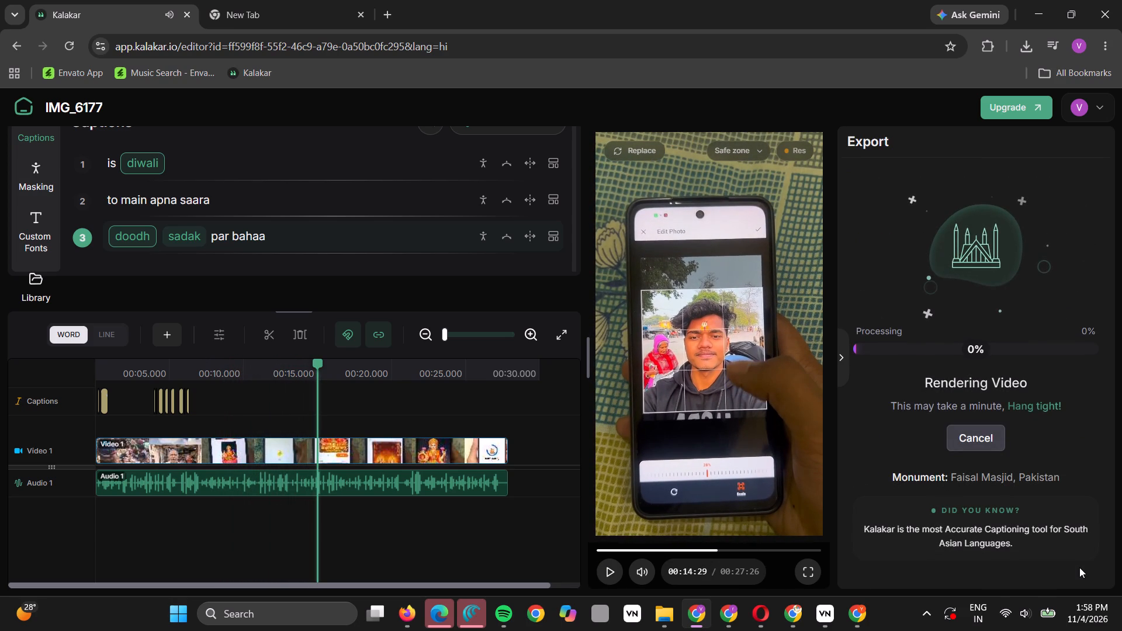
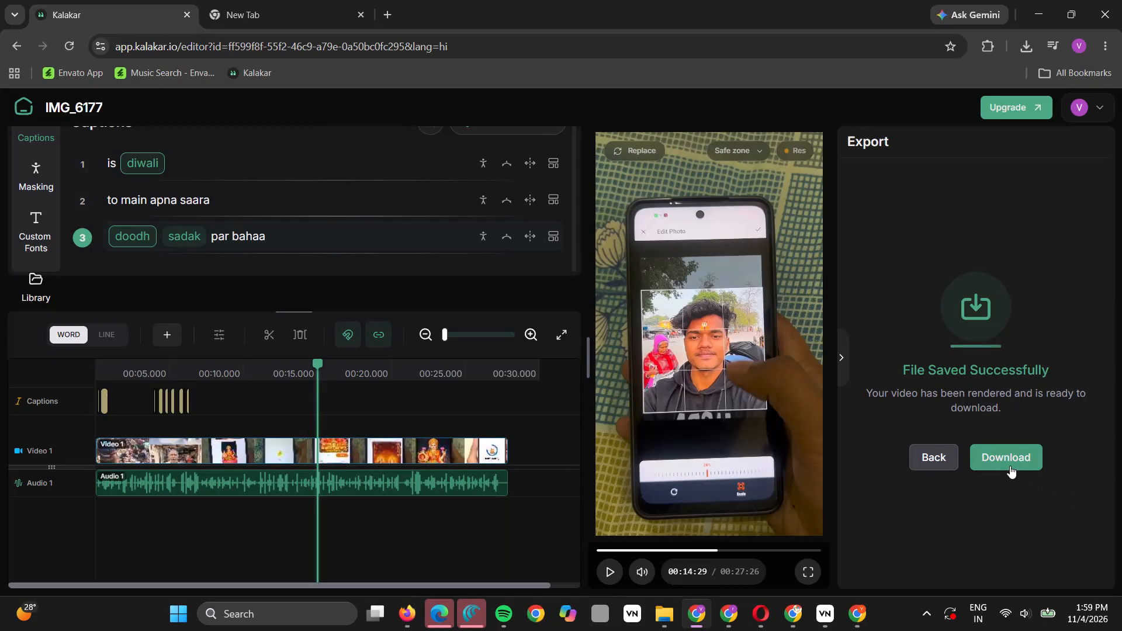
# Download the rendered video to the Desktop's "final" folder under the name img-6177.
pyautogui.click(1010, 466)
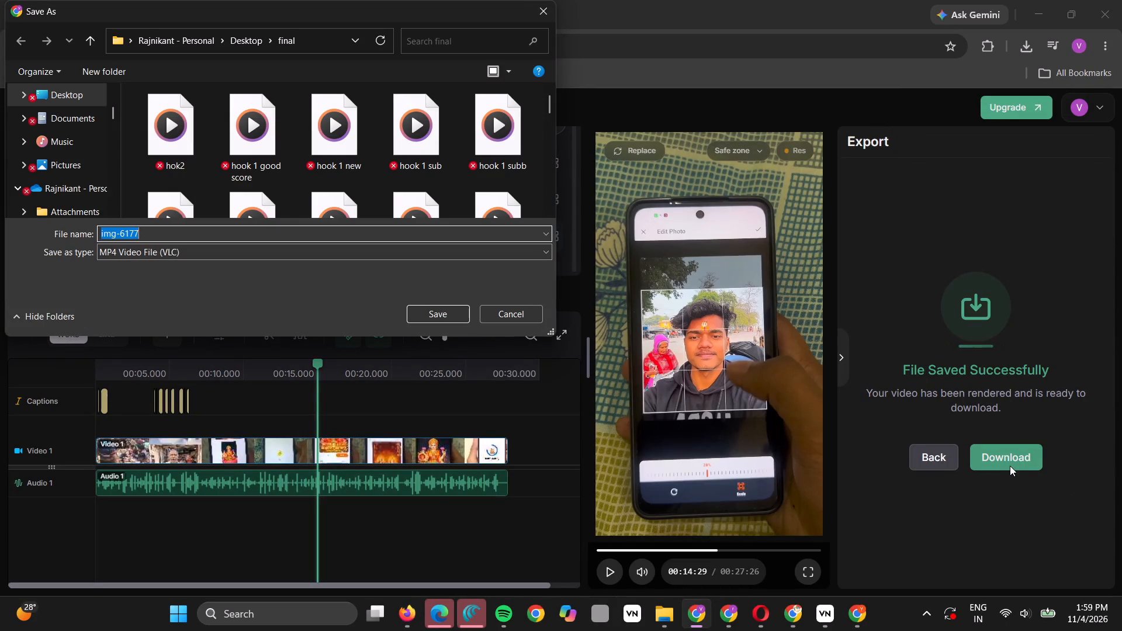
pyautogui.press('Return')
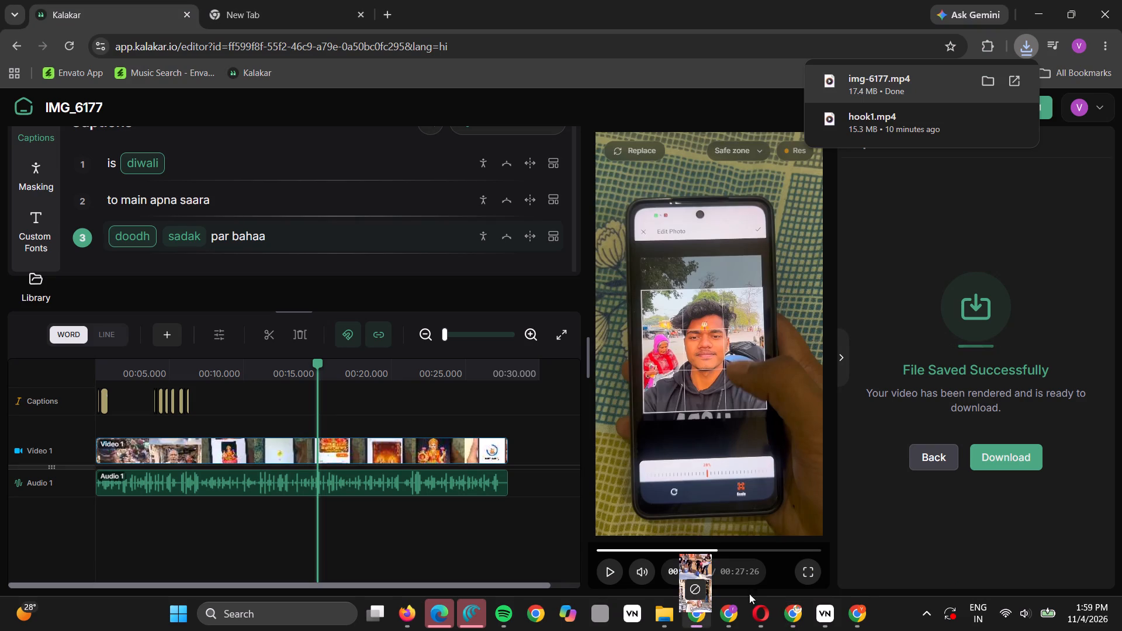
pyautogui.moveTo(749, 594); pyautogui.dragTo(654, 428)
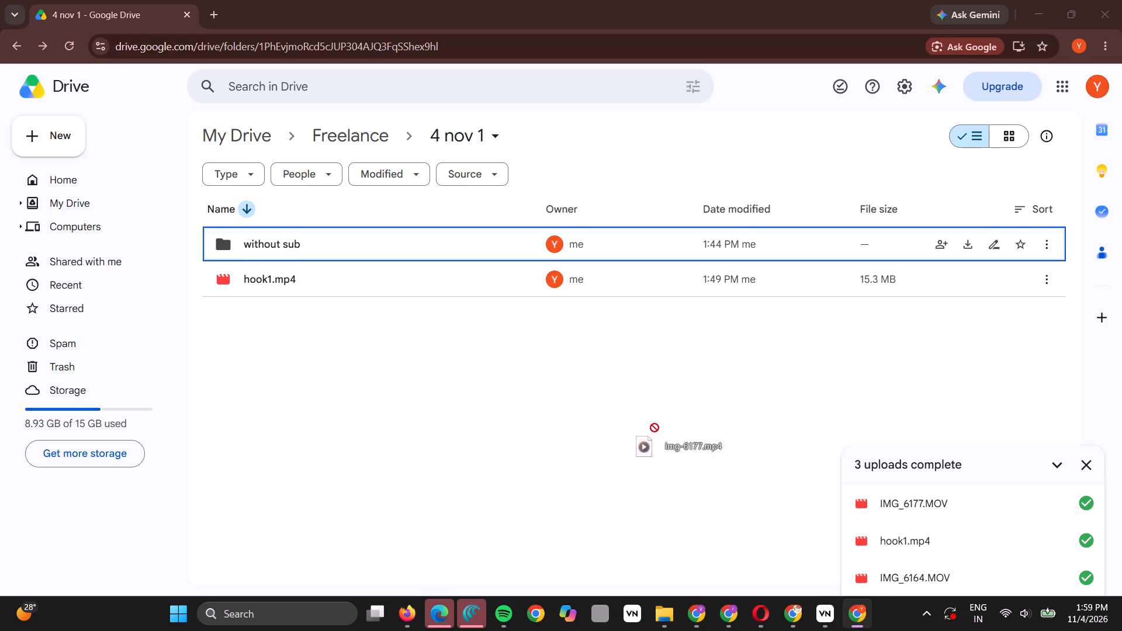
pyautogui.moveTo(654, 428); pyautogui.dragTo(639, 417)
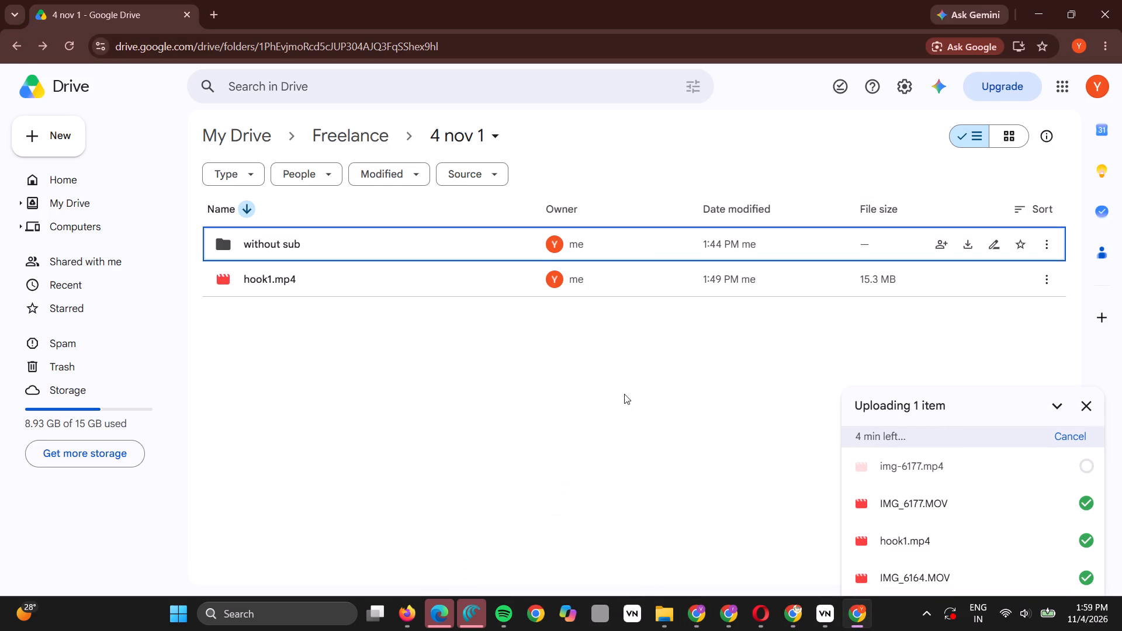
# In the "without sub" folder, rename IMG_6177.MOV as hook2, and return to the "4 nov 1" folder.
pyautogui.doubleClick(529, 247)
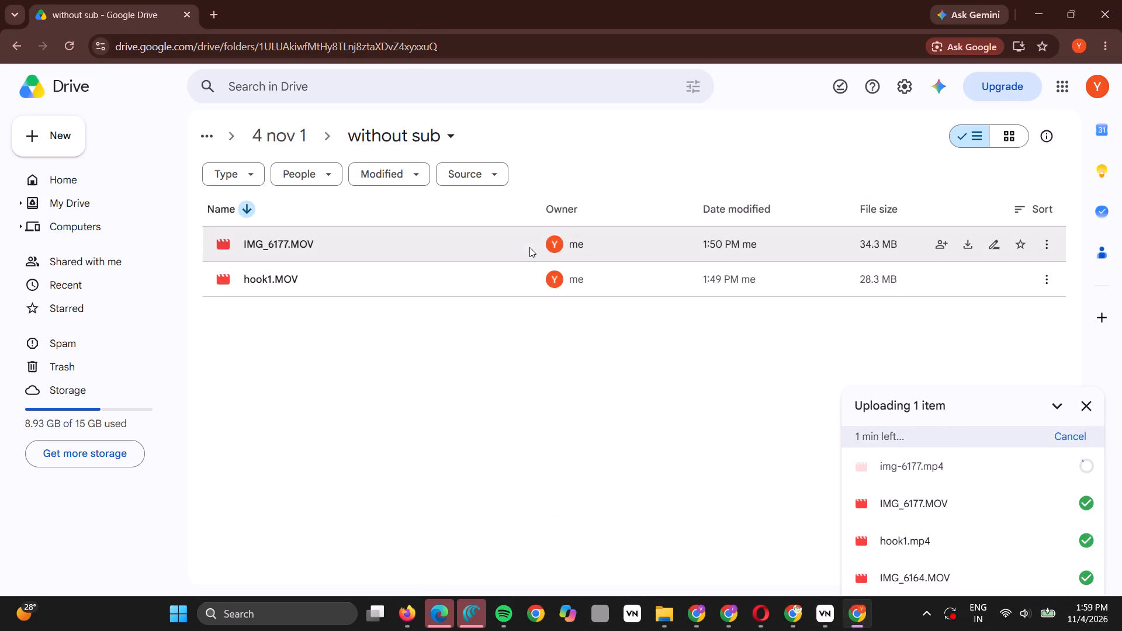
pyautogui.rightClick(529, 247)
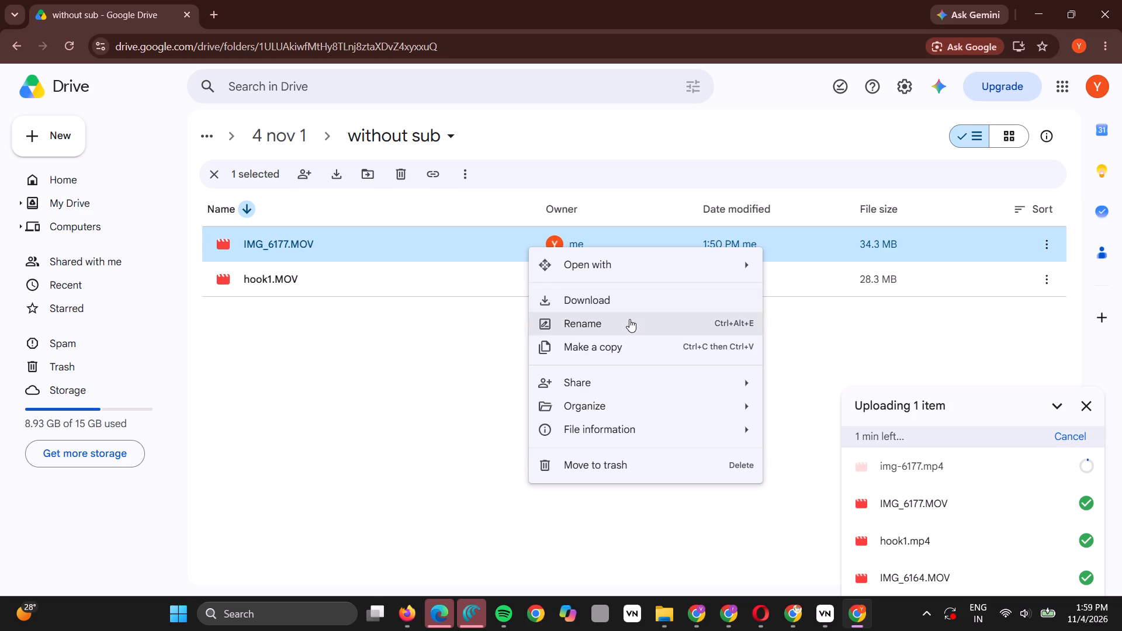
pyautogui.click(629, 319)
pyautogui.write('hook')
pyautogui.press('2')
pyautogui.press('Return')
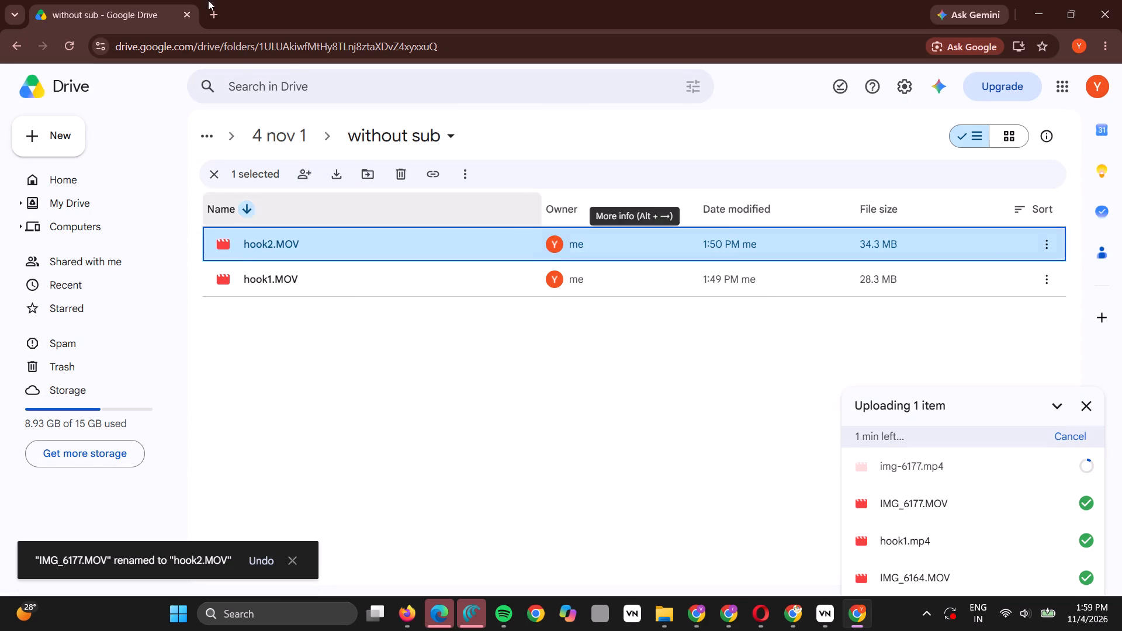
pyautogui.click(2, 42)
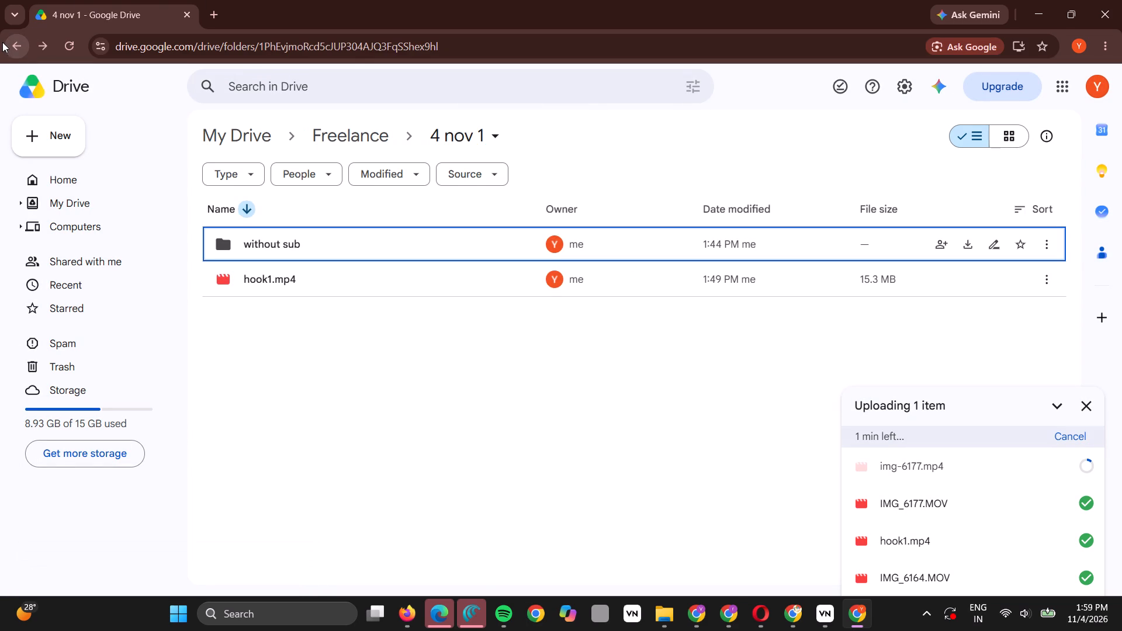
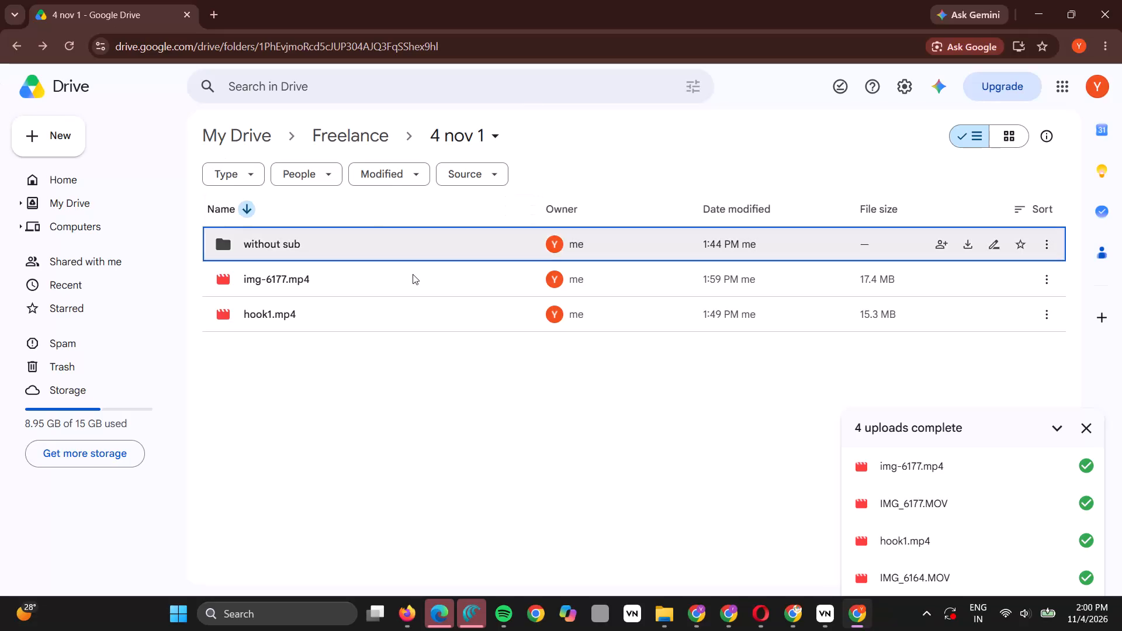
# Rename the captioned video img-6177.mp4 in the "4 nov 1" folder as hook2, keeping the .mp4 extension.
pyautogui.rightClick(413, 274)
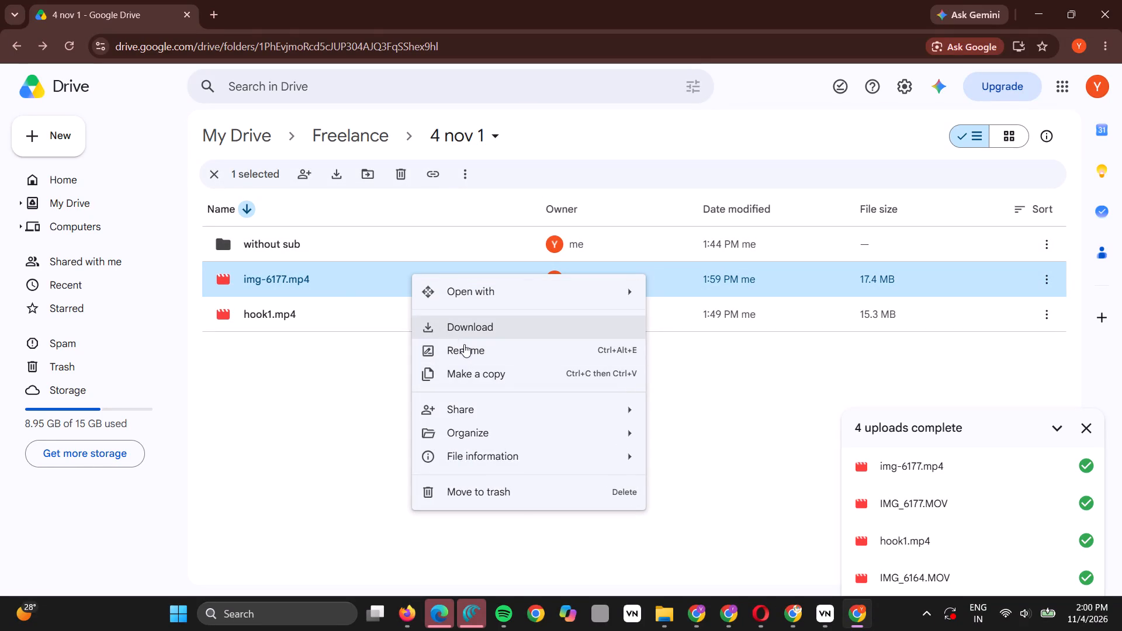
pyautogui.click(464, 345)
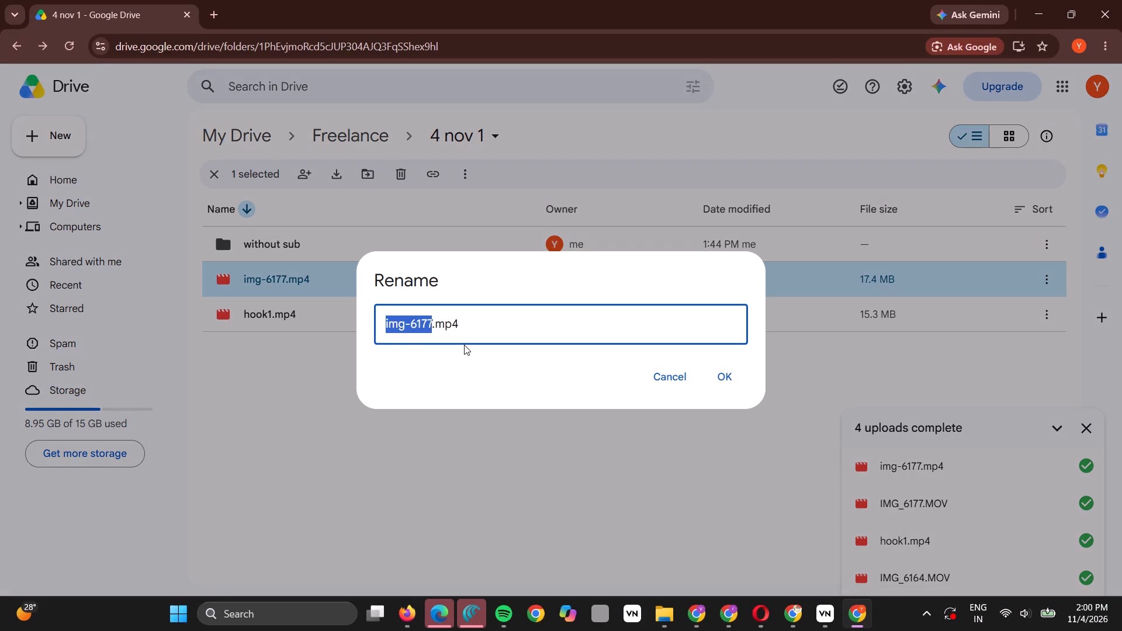
pyautogui.write('hook2')
pyautogui.press('Return')
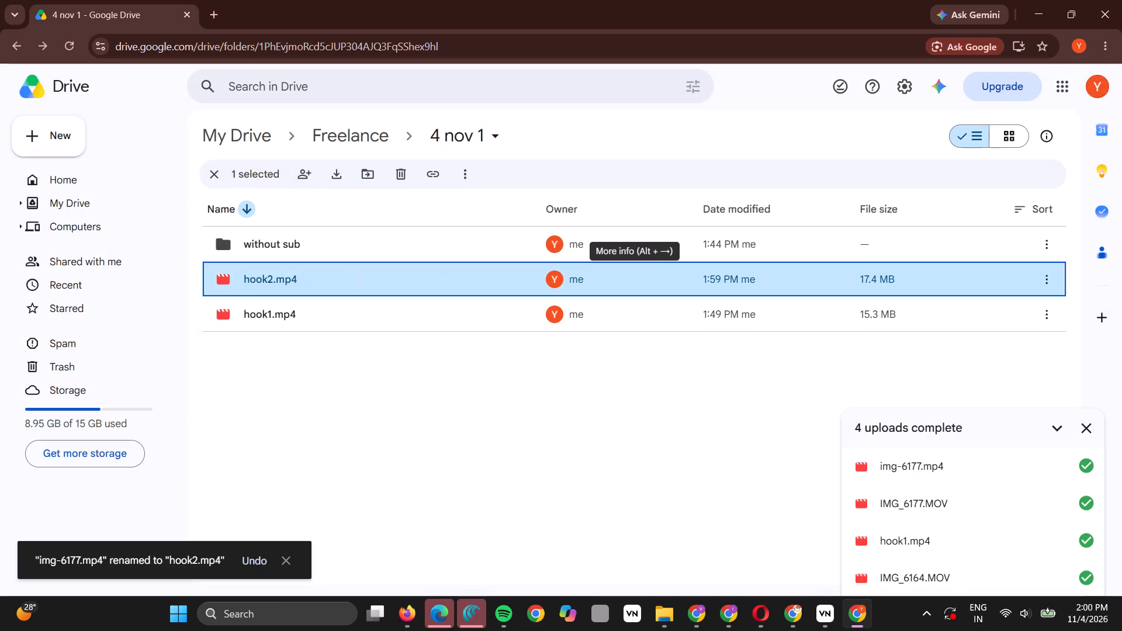